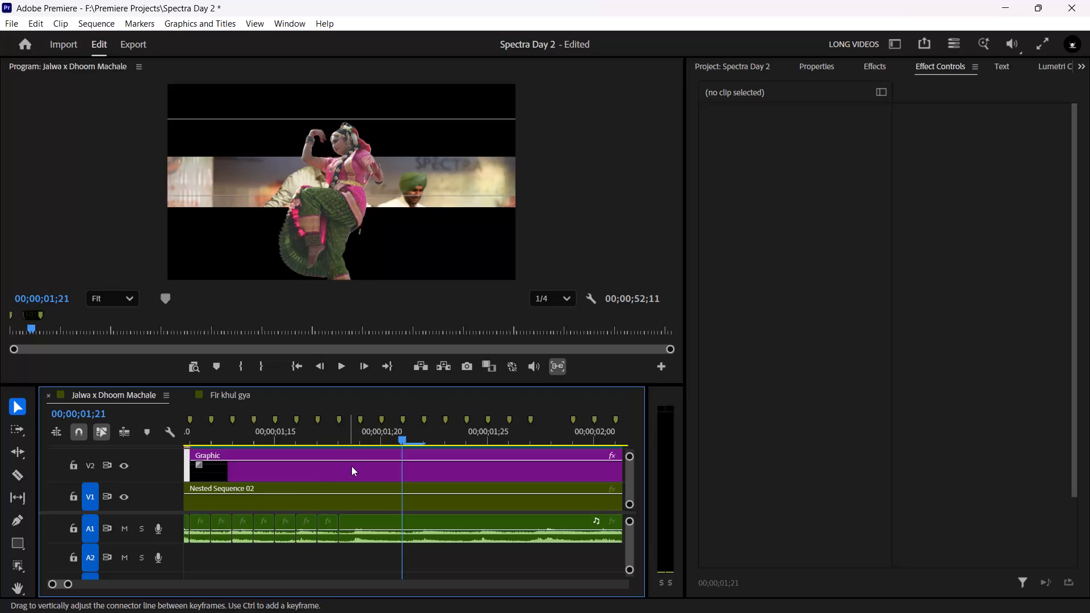
# Delete the old line Graphic clip on track V2 above Nested Sequence 02, starting at 00;00;01;11.
pyautogui.scroll(10, 359, 472)
pyautogui.click(405, 433)
pyautogui.click(406, 436)
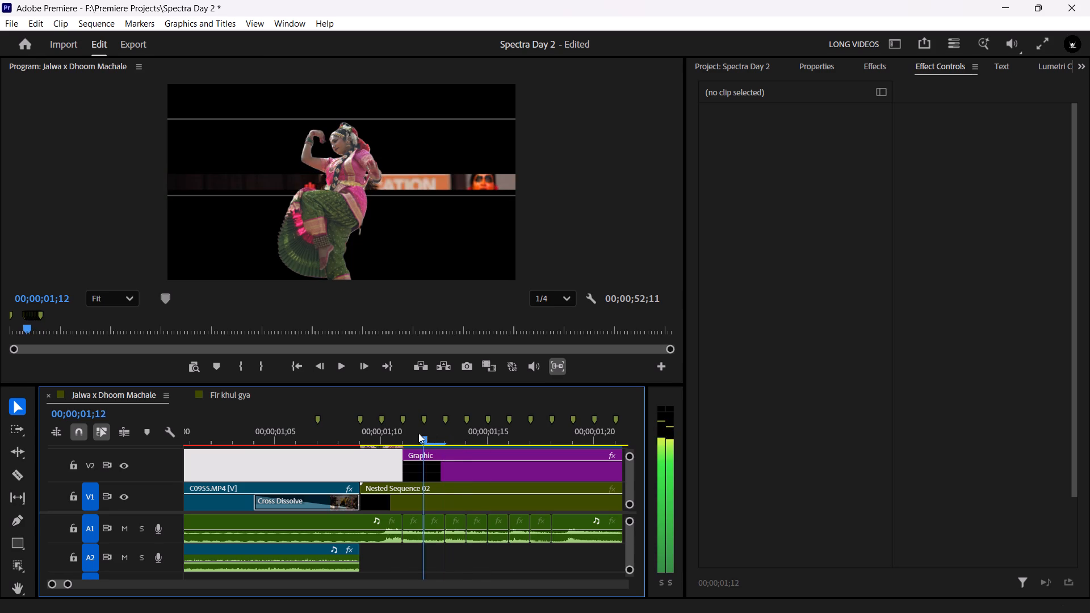
pyautogui.click(437, 469)
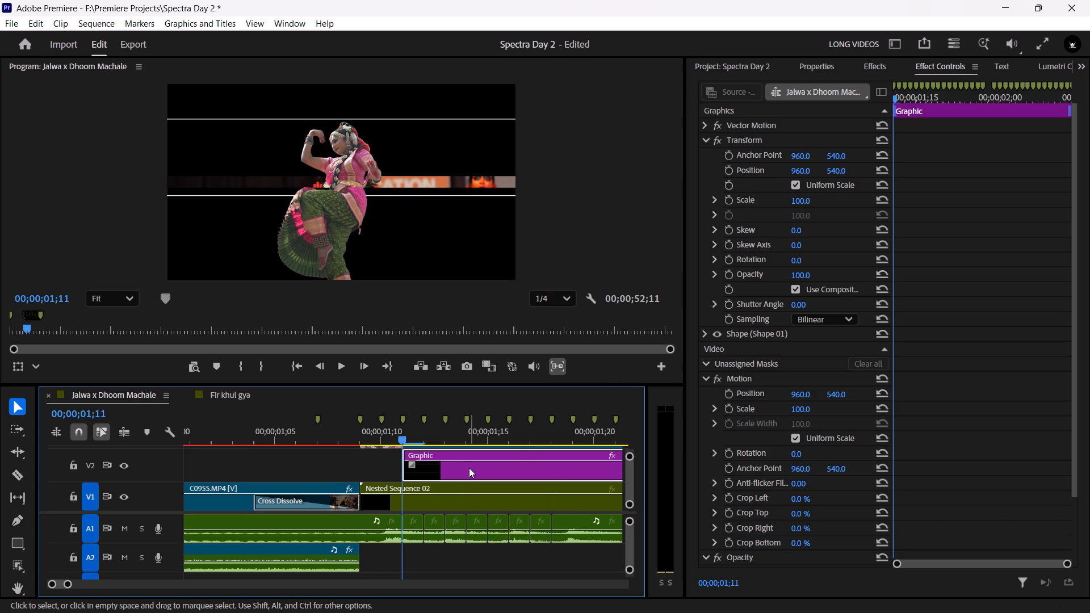
pyautogui.press('Delete')
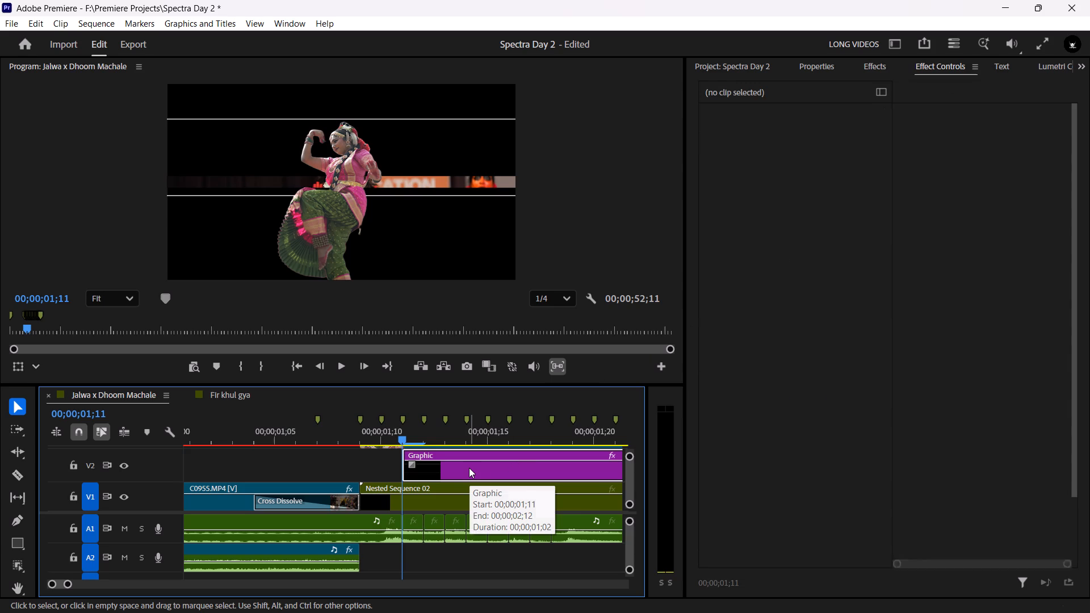
# Draw a straight horizontal line with the Pen tool at 00;00;01;11, spanning beyond both frame sides along the cropped footage strip's upper edge.
pyautogui.click(18, 523)
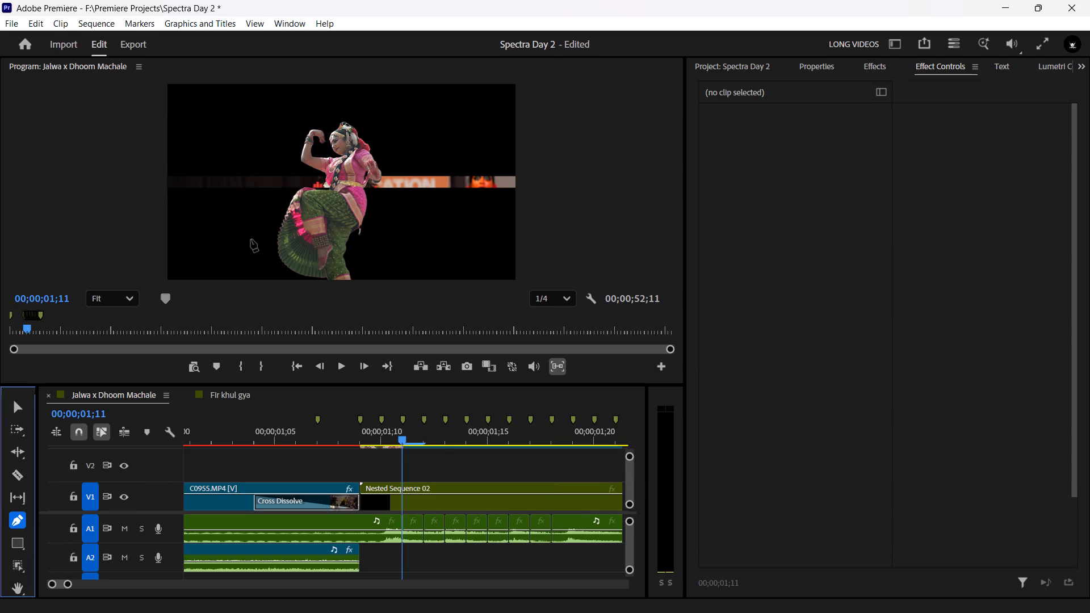
pyautogui.keyDown('ctrl'); pyautogui.scroll(9, 439, 494); pyautogui.keyUp('ctrl')
pyautogui.keyDown('ctrl'); pyautogui.scroll(-4, 420, 477); pyautogui.keyUp('ctrl')
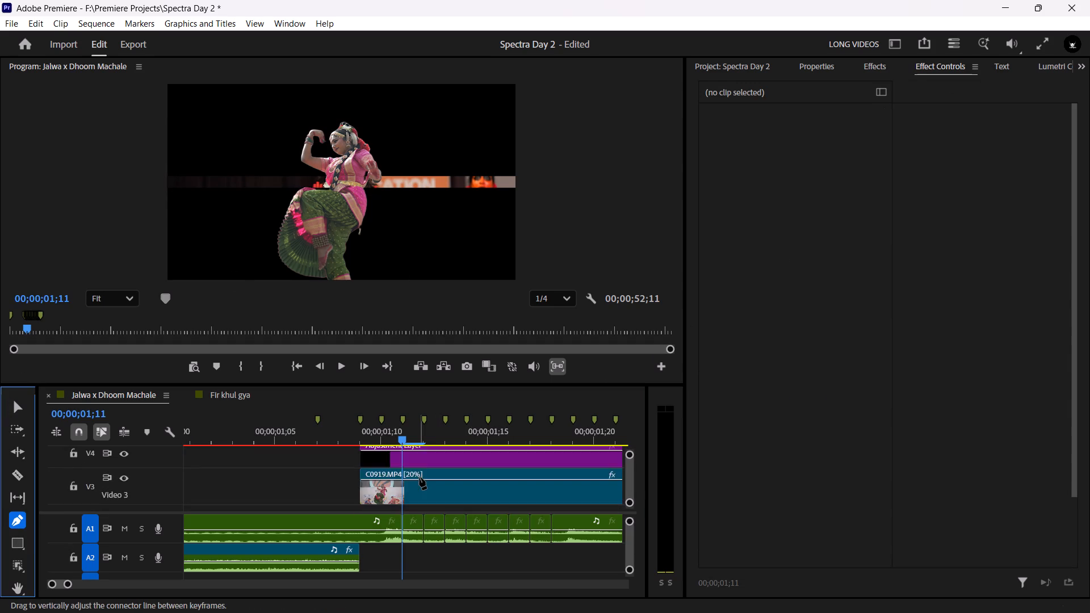
pyautogui.keyDown('ctrl'); pyautogui.scroll(-6, 420, 477); pyautogui.keyUp('ctrl')
pyautogui.keyDown('ctrl'); pyautogui.scroll(9, 420, 473); pyautogui.keyUp('ctrl')
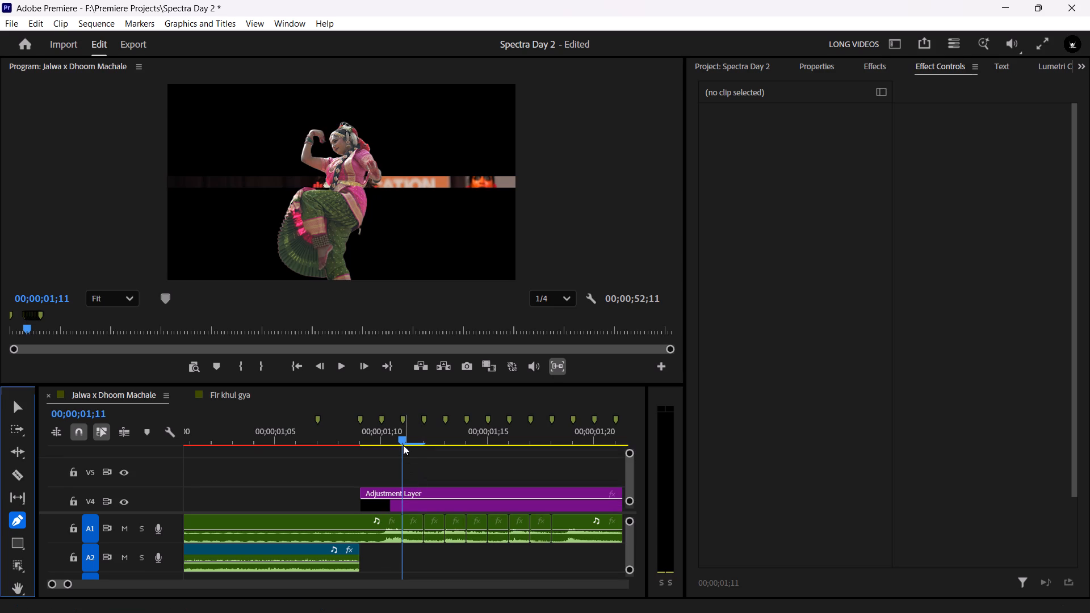
pyautogui.click(401, 440)
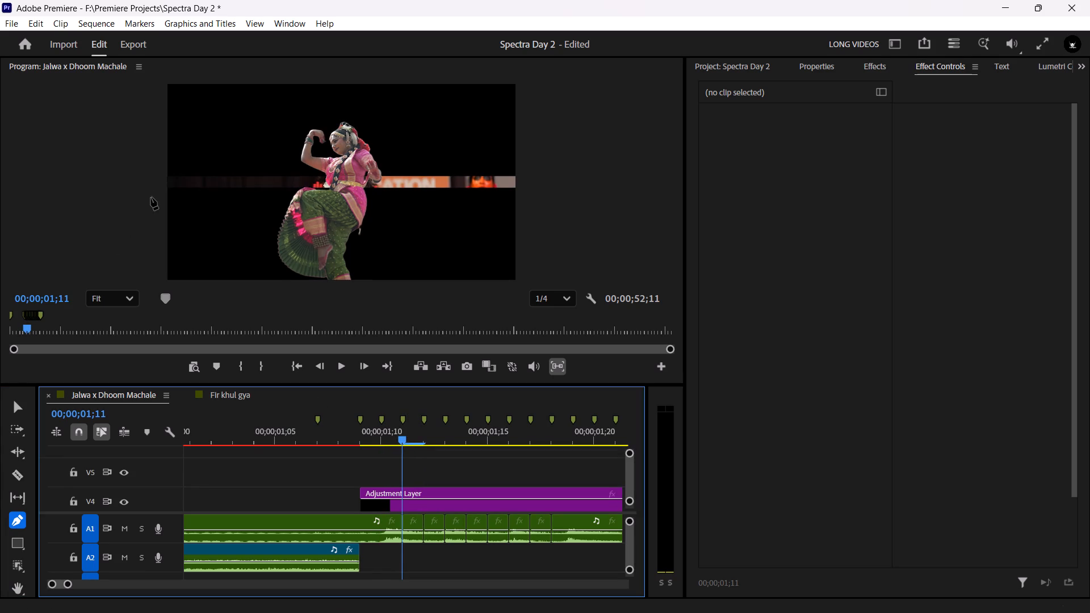
pyautogui.scroll(12, 167, 180)
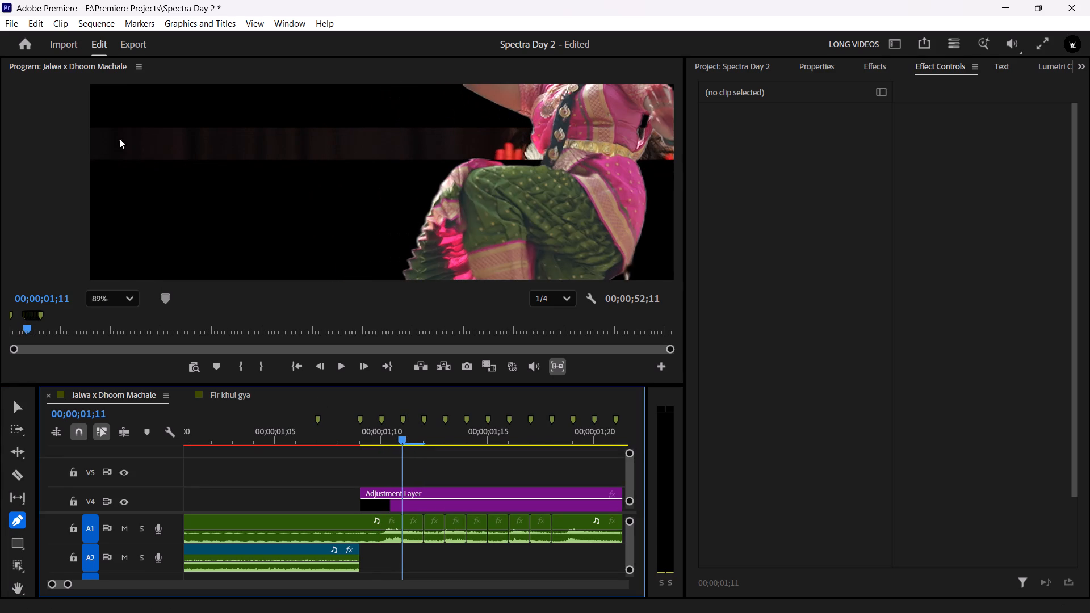
pyautogui.click(79, 129)
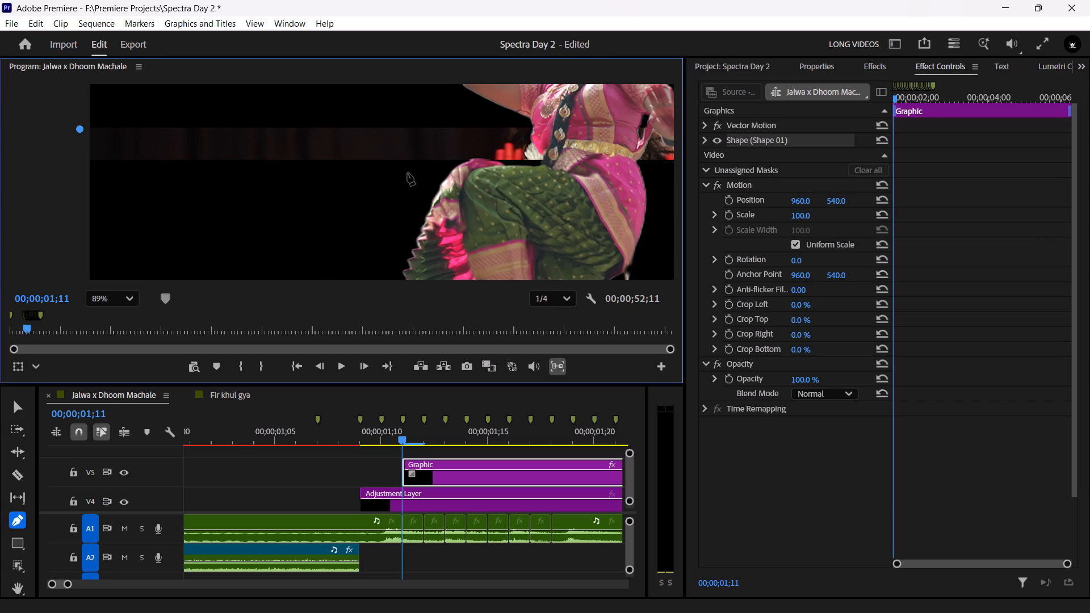
pyautogui.keyDown('alt'); pyautogui.scroll(-5, 485, 179); pyautogui.keyUp('alt')
pyautogui.scroll(-5, 514, 180)
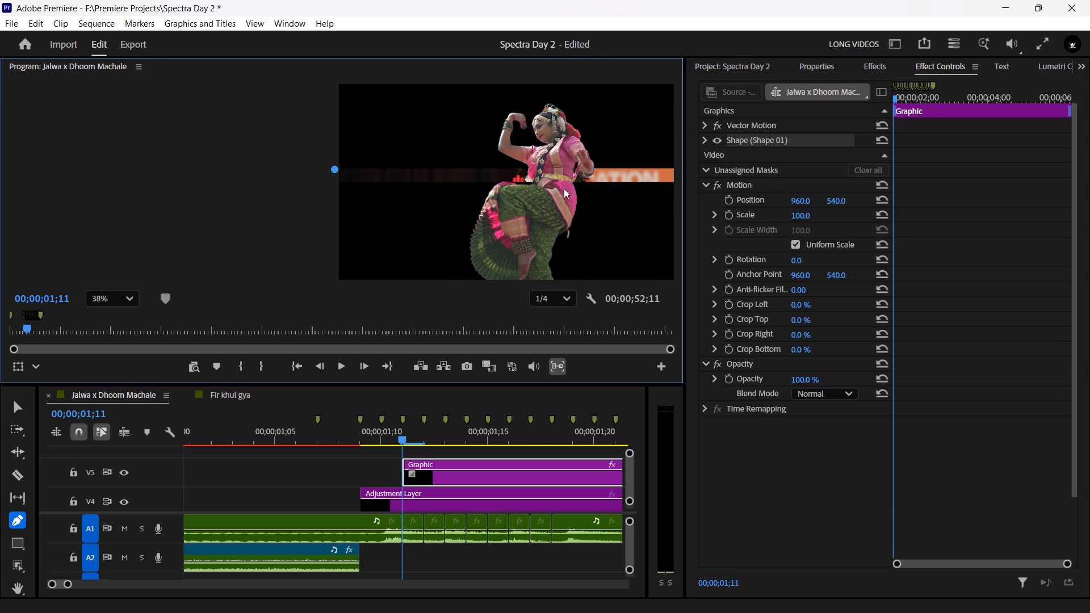
pyautogui.click(107, 296)
pyautogui.click(110, 325)
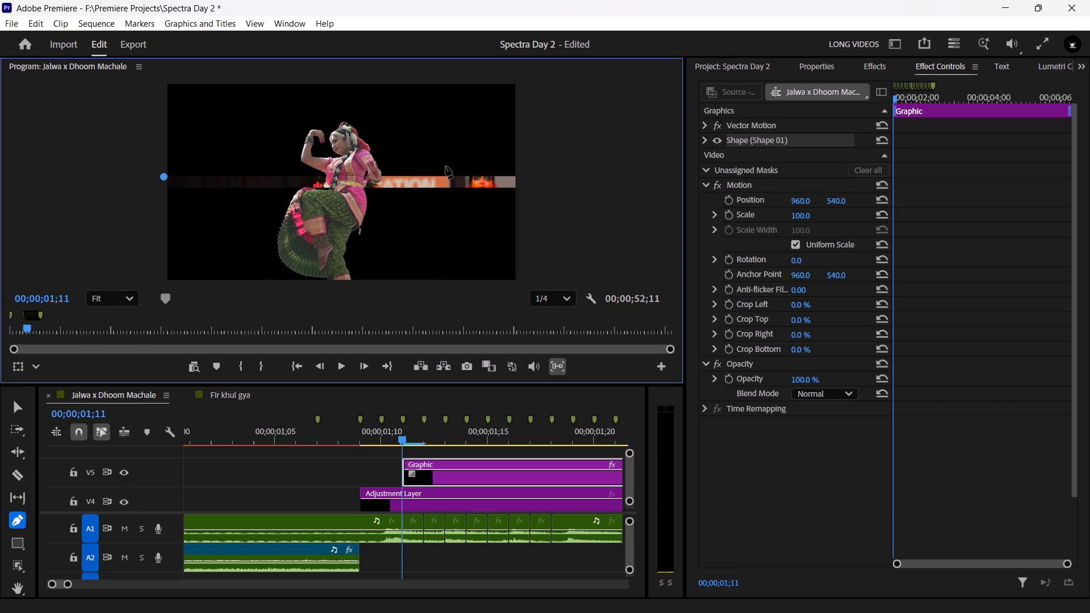
pyautogui.scroll(5, 517, 171)
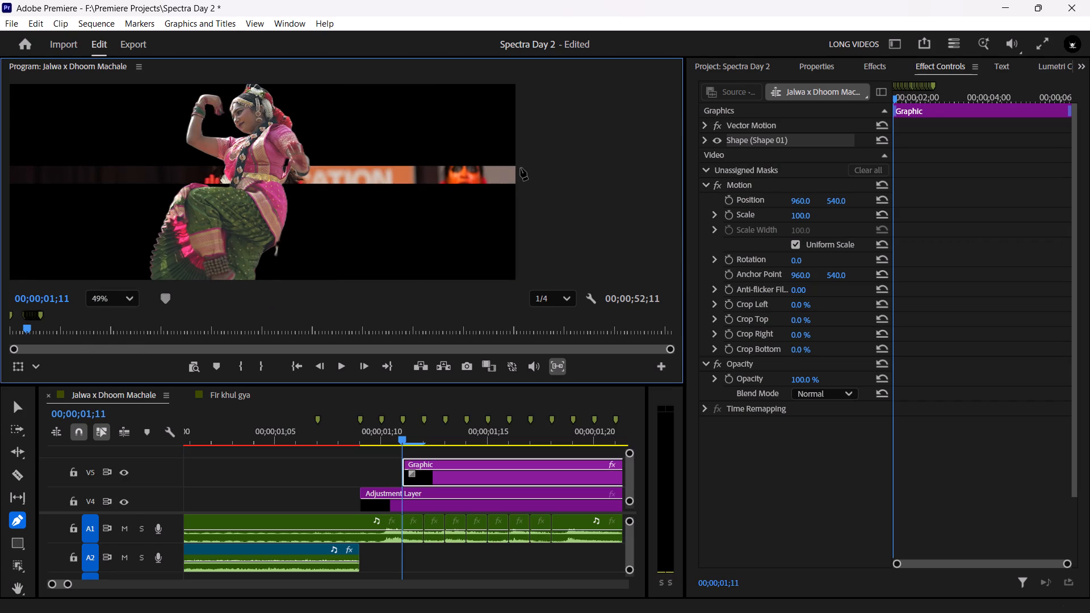
pyautogui.keyDown('shift'); pyautogui.click(525, 166); pyautogui.keyUp('shift')
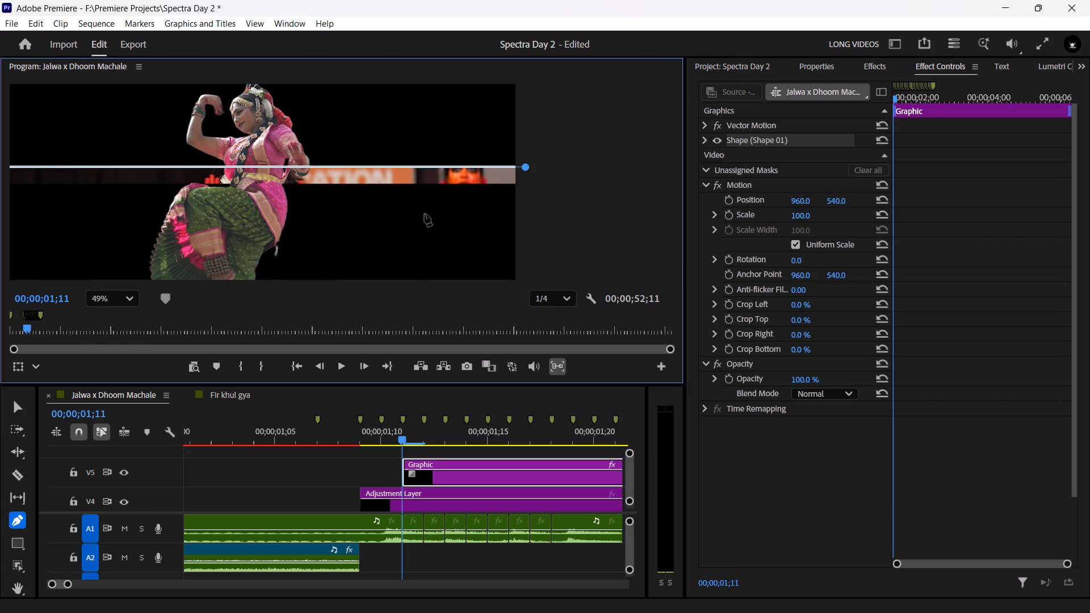
pyautogui.scroll(-5, 217, 240)
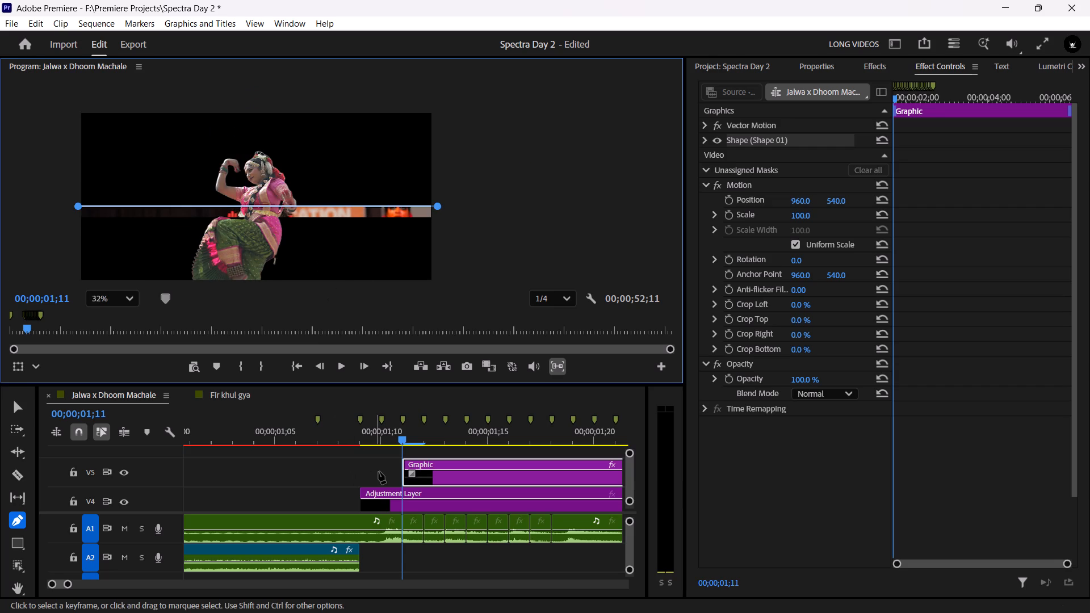
pyautogui.press('v')
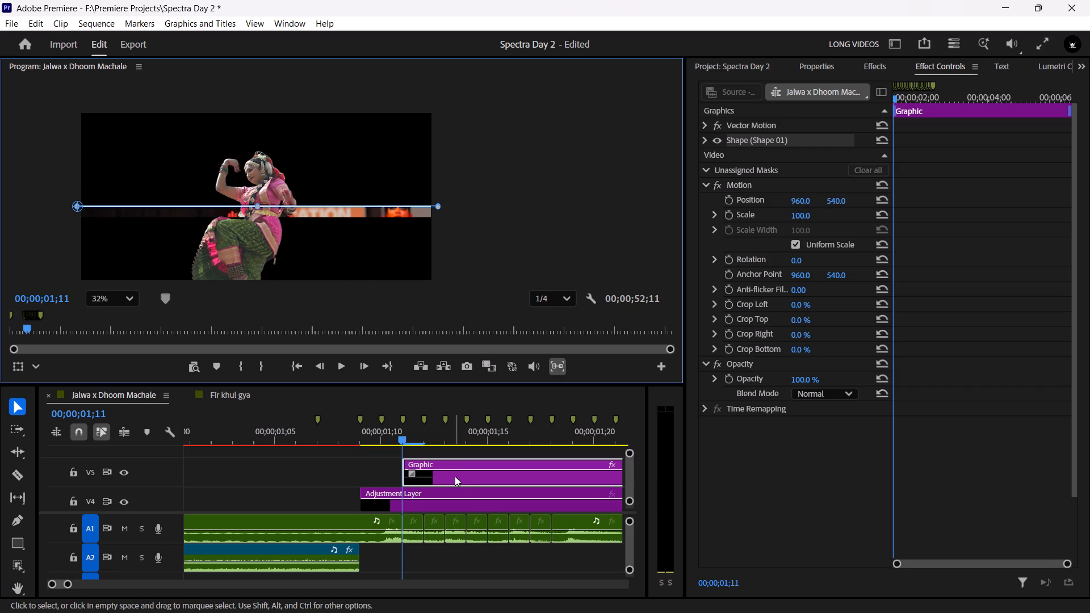
# Duplicate the line graphic from track V5 onto track V6 directly above, keeping the same start time.
pyautogui.click(455, 476)
pyautogui.click(366, 472)
pyautogui.click(347, 472)
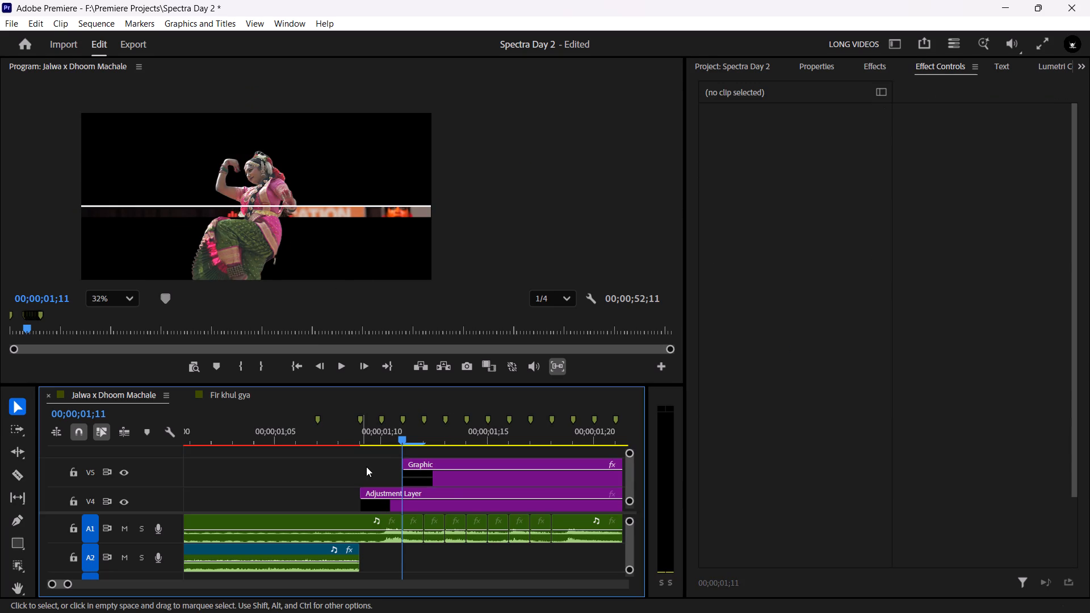
pyautogui.click(431, 474)
pyautogui.press('`')
pyautogui.keyDown('alt'); pyautogui.moveTo(413, 208); pyautogui.dragTo(416, 175); pyautogui.keyUp('alt')
pyautogui.press('`')
pyautogui.keyDown('ctrl'); pyautogui.scroll(7, 448, 459); pyautogui.keyUp('ctrl')
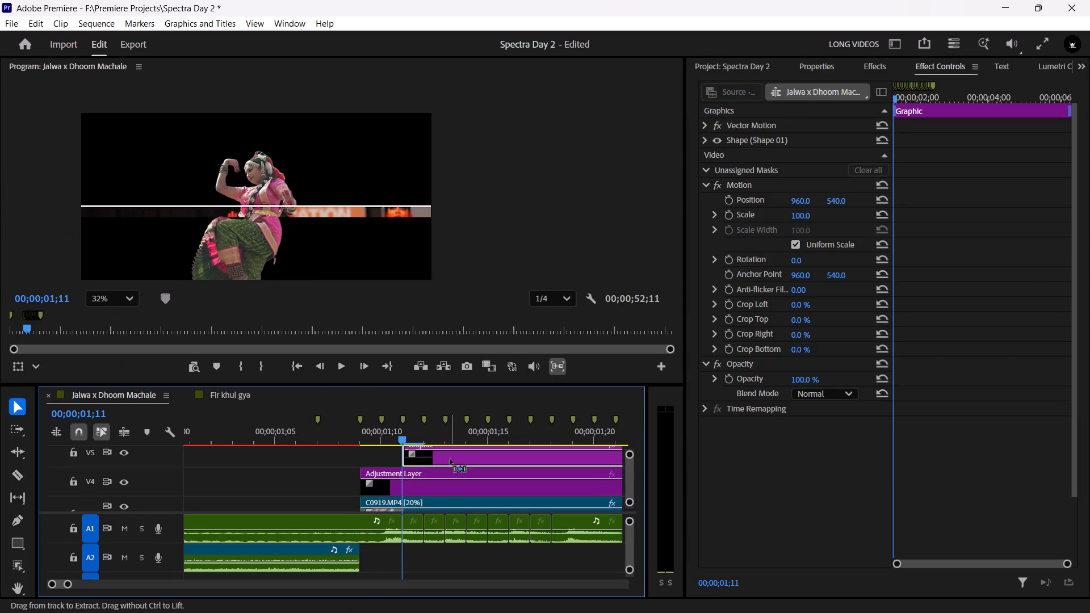
# Set the V5 line graphic's vertical Motion position to 602, placing it along the footage strip's lower edge.
pyautogui.keyDown('ctrl'); pyautogui.scroll(4, 453, 471); pyautogui.keyUp('ctrl')
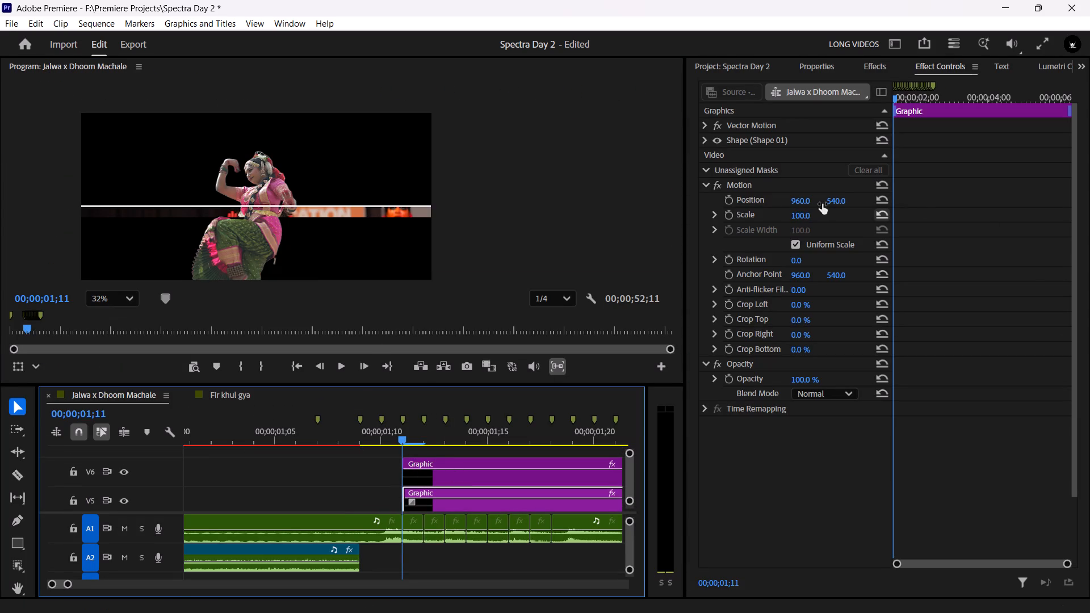
pyautogui.moveTo(833, 203); pyautogui.dragTo(874, 198)
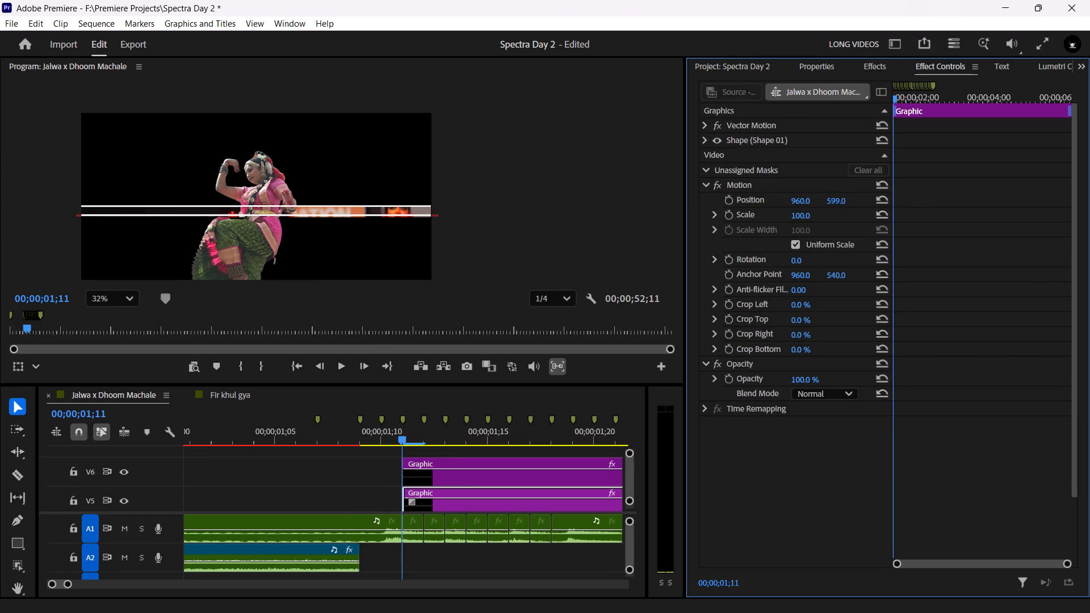
pyautogui.moveTo(874, 198); pyautogui.dragTo(875, 198)
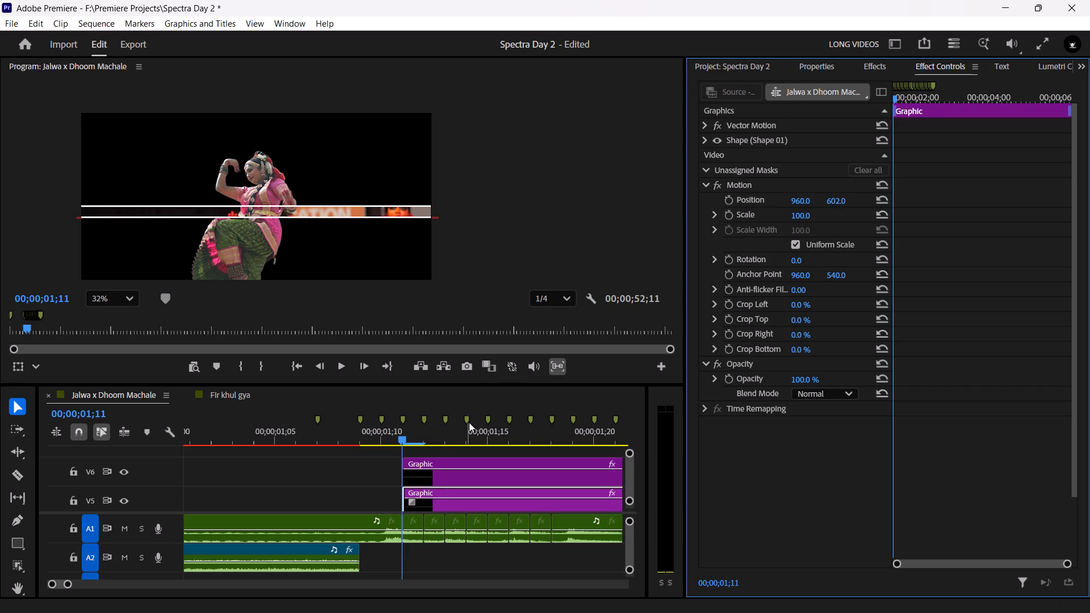
pyautogui.click(368, 484)
pyautogui.click(371, 480)
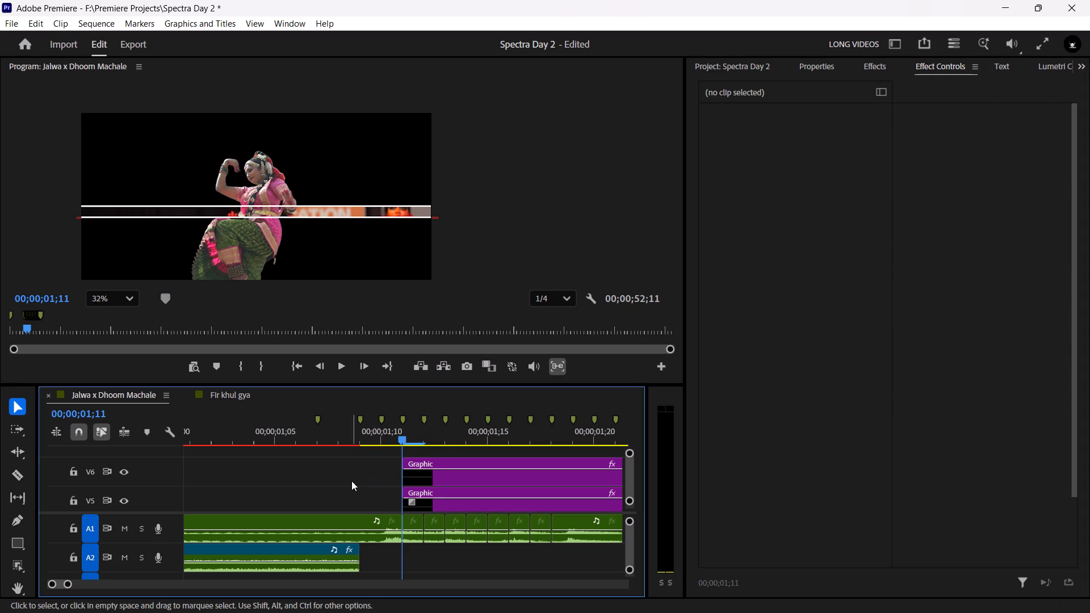
# Add a video track above V2 and move both line graphics down onto tracks V2 and V3, beneath the C0919.MP4 clip.
pyautogui.press('`')
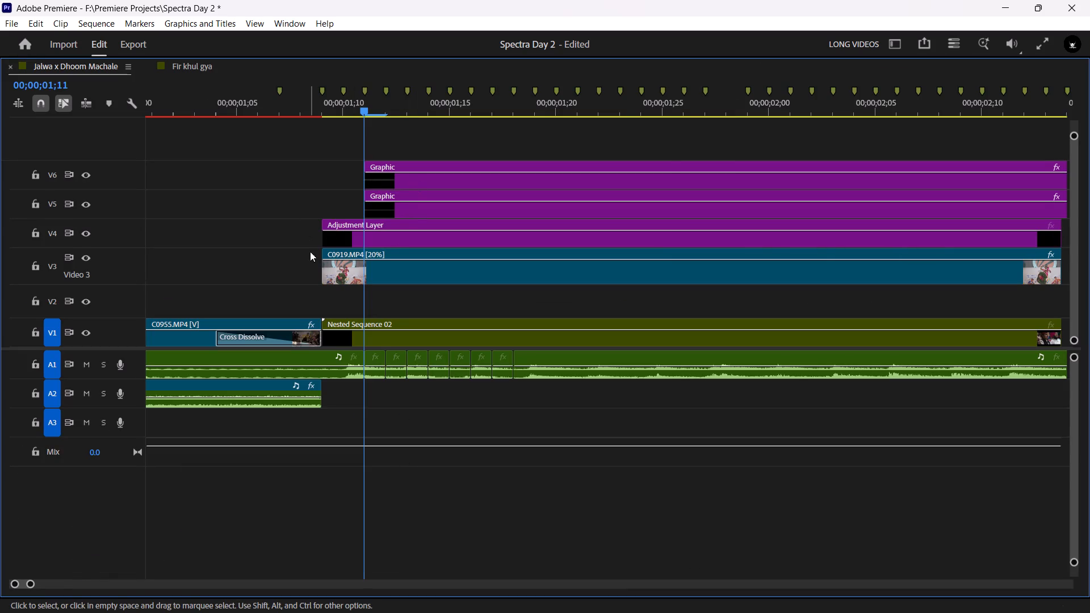
pyautogui.rightClick(118, 306)
pyautogui.click(150, 337)
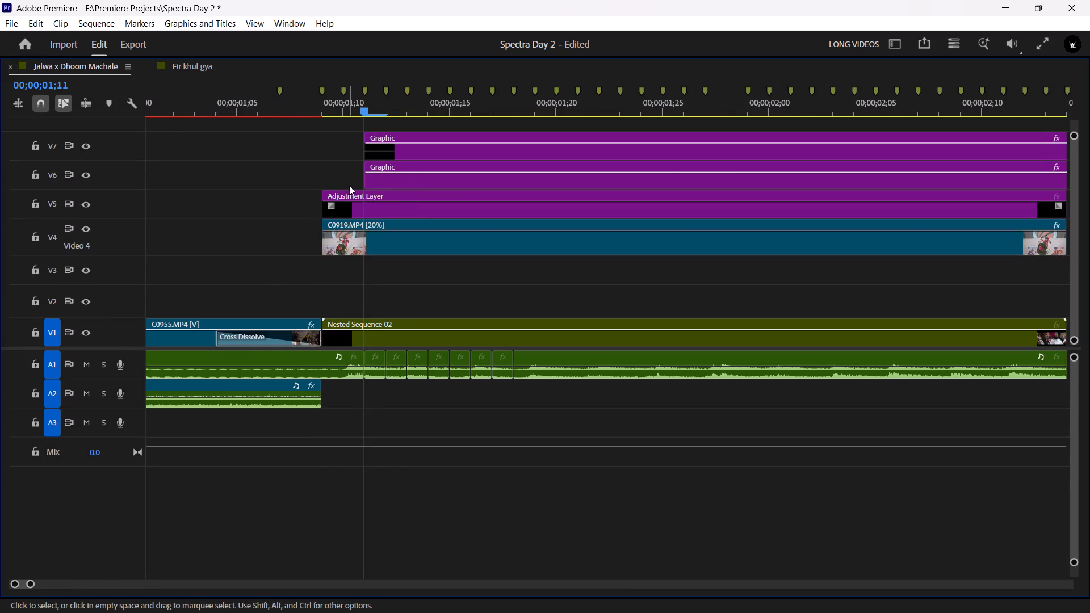
pyautogui.moveTo(341, 144); pyautogui.dragTo(467, 187)
pyautogui.moveTo(469, 178); pyautogui.dragTo(462, 292)
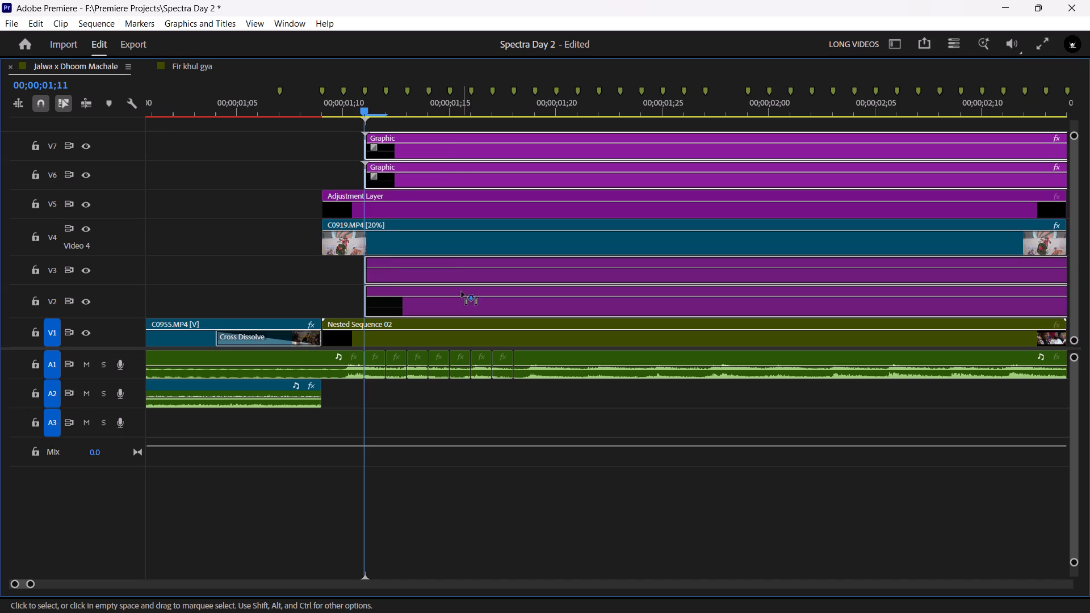
pyautogui.moveTo(462, 292); pyautogui.dragTo(462, 306)
# Trim the ends of both line graphics to match the end of Nested Sequence 02.
pyautogui.keyDown('alt'); pyautogui.scroll(-9, 487, 310); pyautogui.keyUp('alt')
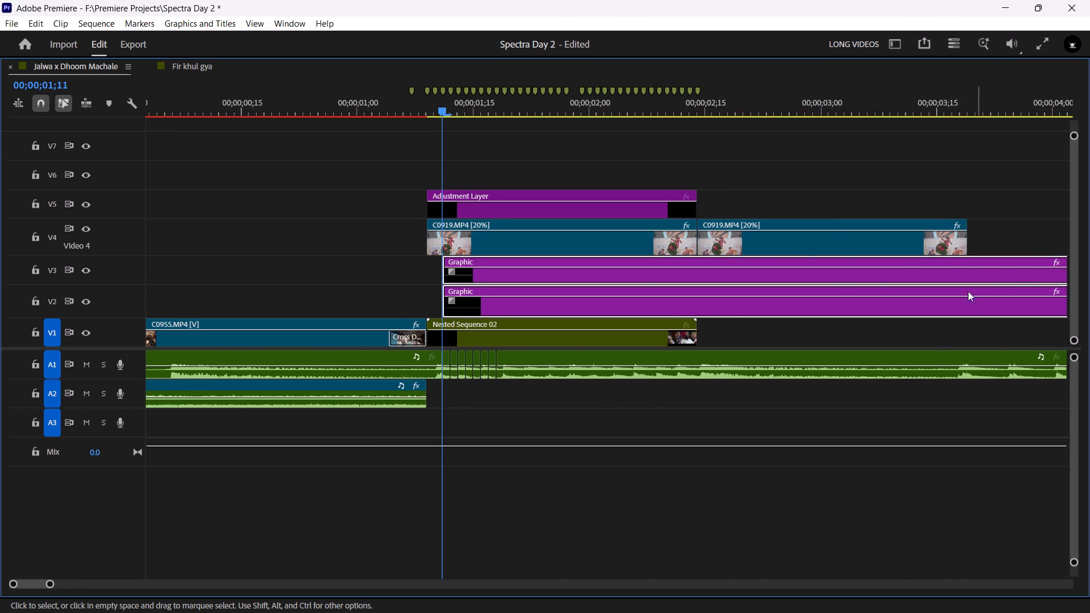
pyautogui.keyDown('alt'); pyautogui.scroll(-5, 871, 283); pyautogui.keyUp('alt')
pyautogui.moveTo(1013, 267); pyautogui.dragTo(604, 266)
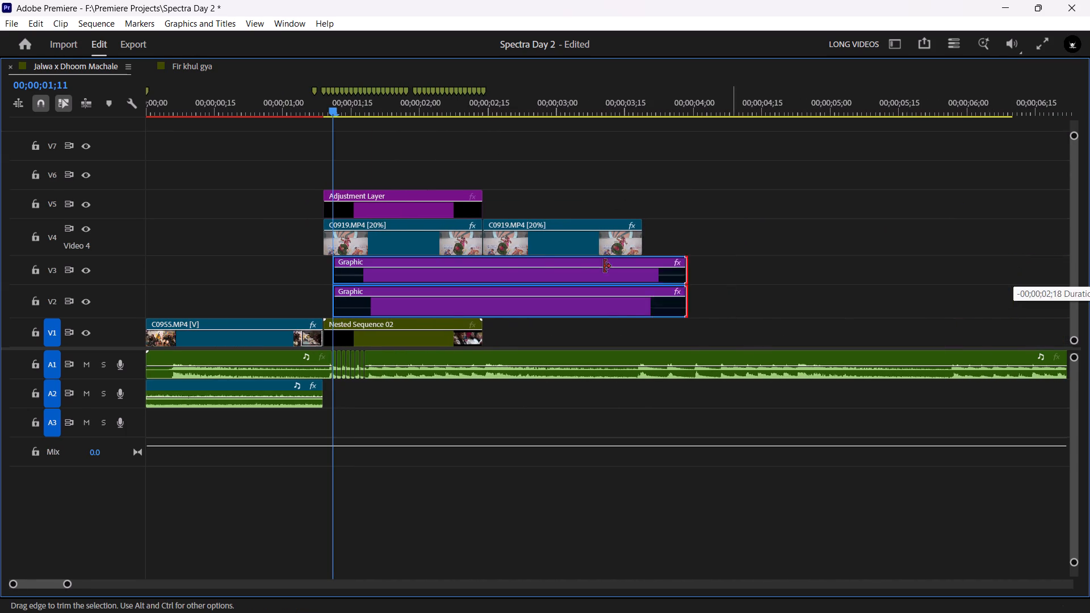
pyautogui.moveTo(604, 266); pyautogui.dragTo(486, 259)
pyautogui.press('`')
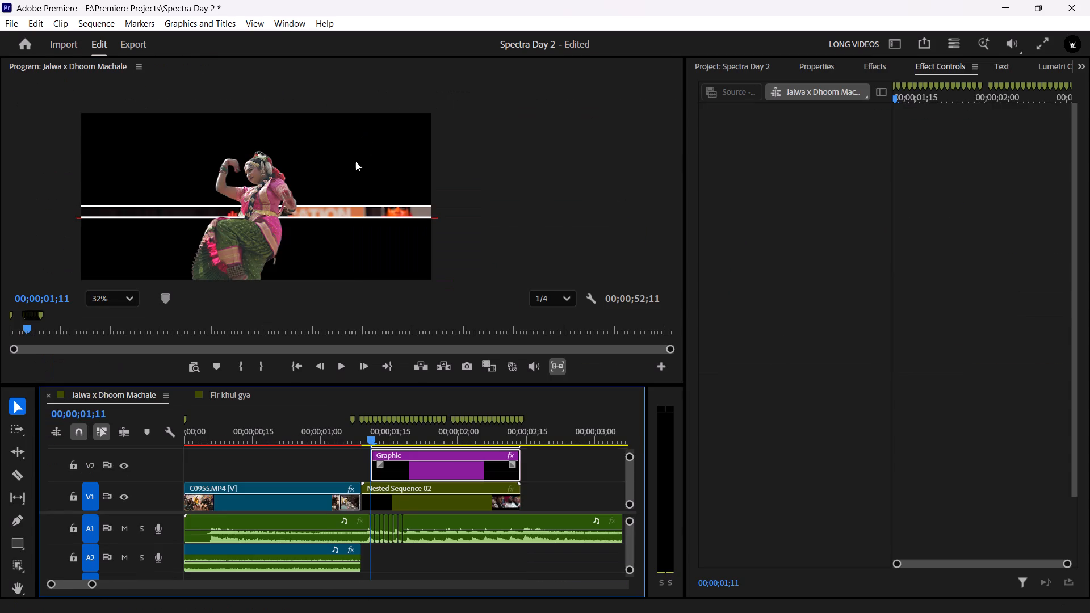
# Copy the keyframed Motion settings from the Adjustment Layer in the Fir khul gya sequence onto the V3 line graphic.
pyautogui.click(353, 465)
pyautogui.click(406, 470)
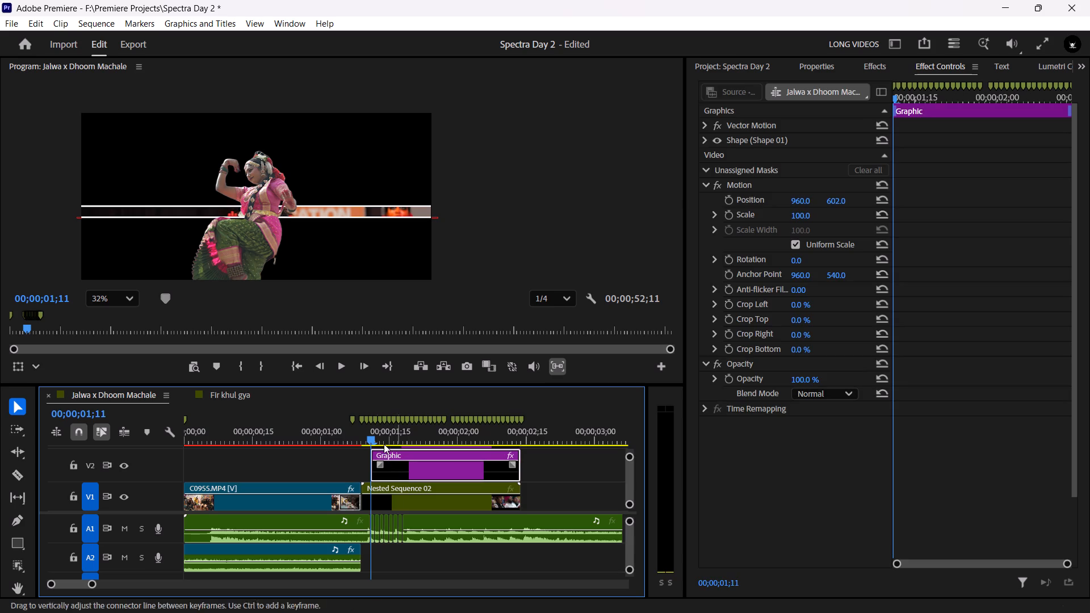
pyautogui.click(225, 397)
pyautogui.click(389, 476)
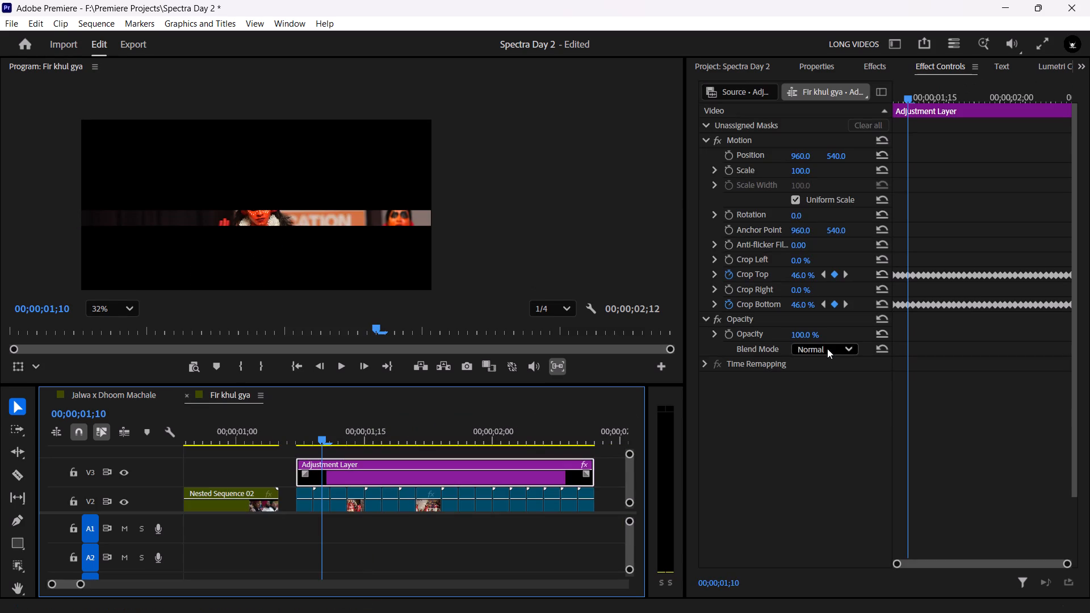
pyautogui.click(986, 325)
pyautogui.hotkey('ctrl', 'a')
pyautogui.click(740, 137)
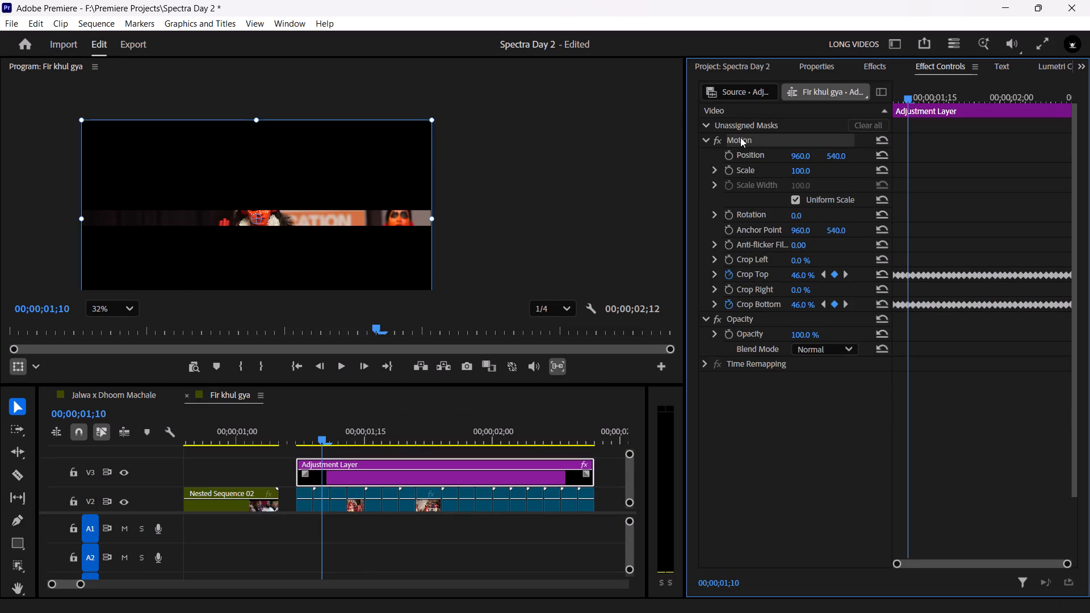
pyautogui.rightClick(740, 137)
pyautogui.click(764, 197)
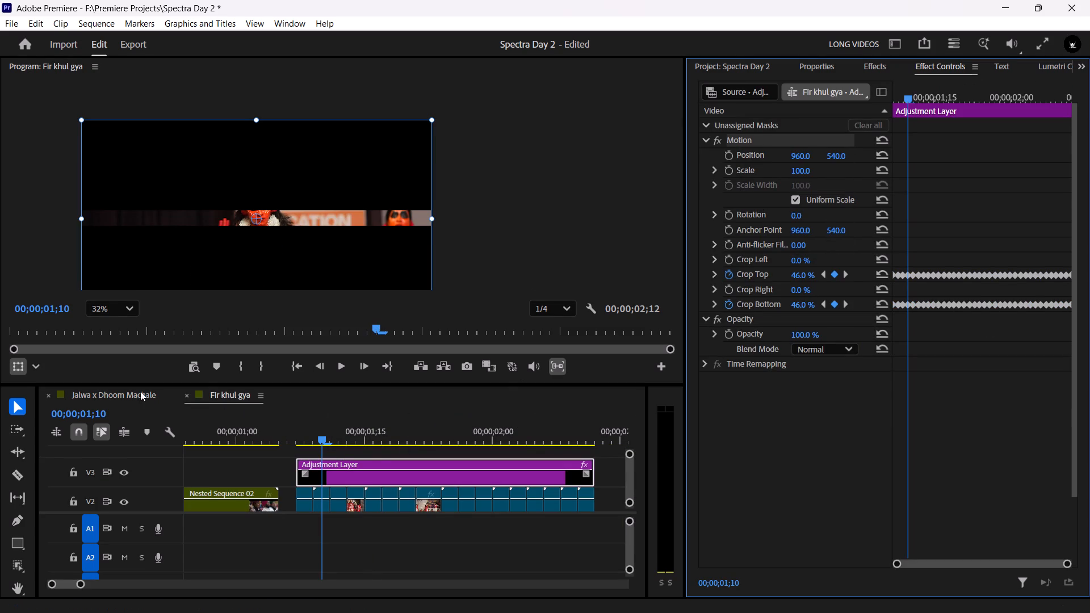
pyautogui.click(140, 391)
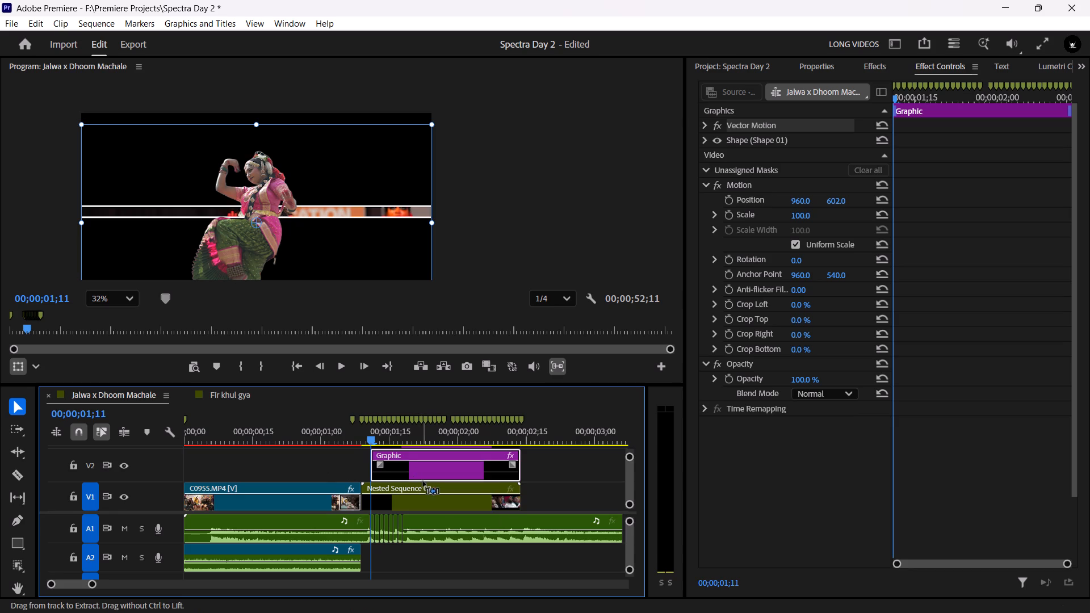
pyautogui.keyDown('ctrl'); pyautogui.scroll(4, 423, 481); pyautogui.keyUp('ctrl')
pyautogui.click(420, 492)
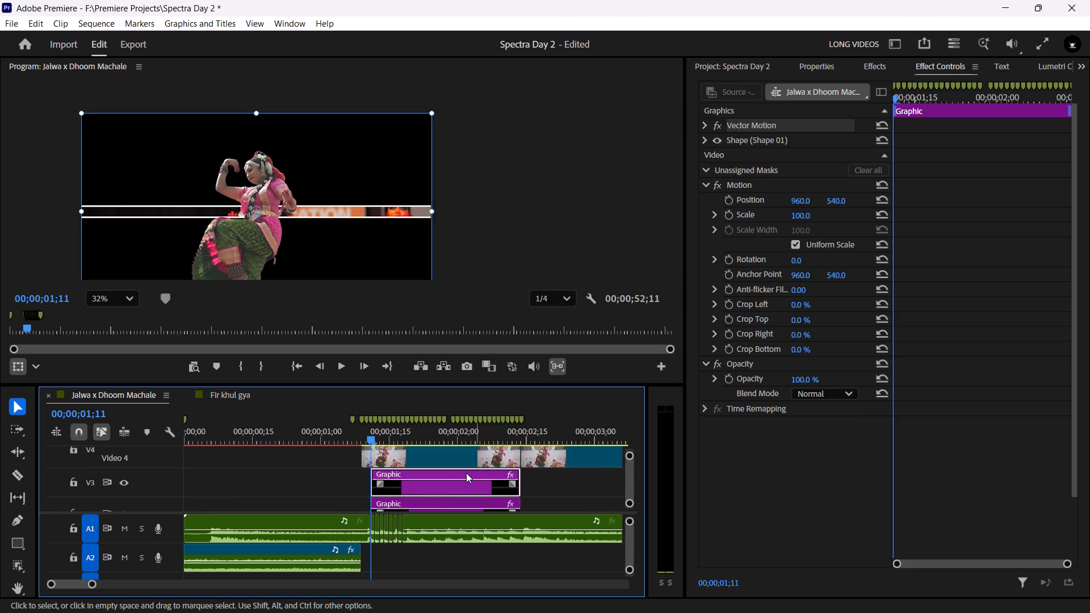
pyautogui.hotkey('ctrl', 'v')
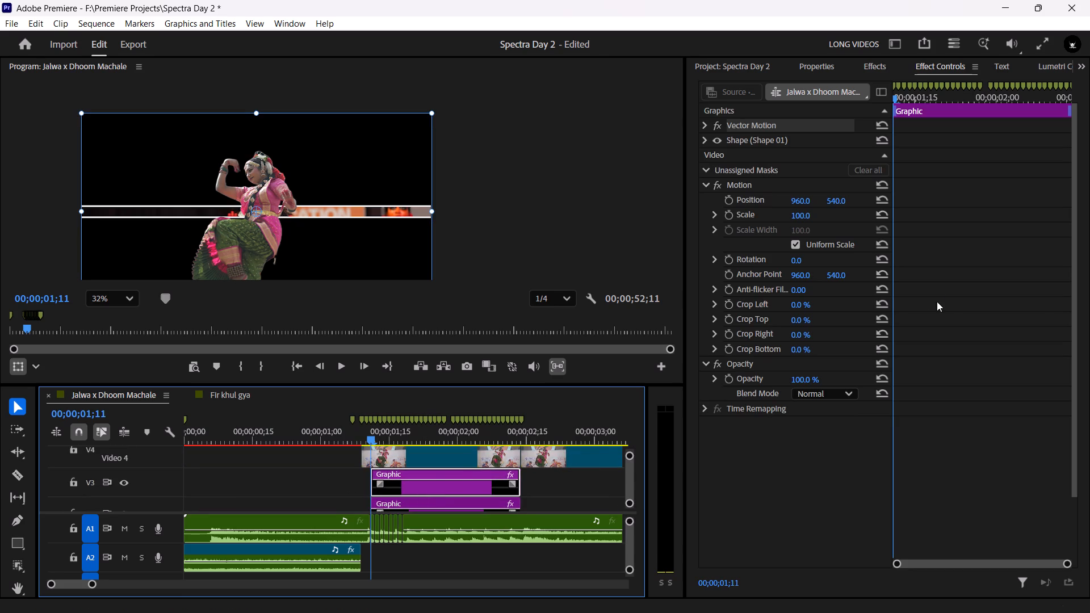
pyautogui.moveTo(370, 438); pyautogui.dragTo(404, 442)
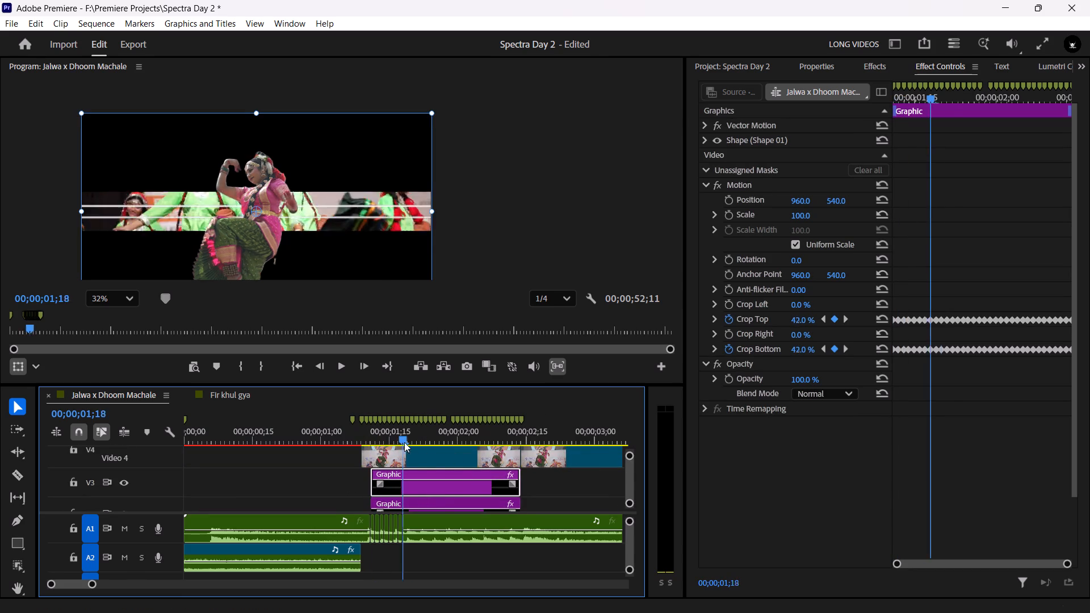
# Undo the Motion settings pasted onto the V3 line graphic and save the project.
pyautogui.moveTo(404, 442); pyautogui.dragTo(438, 442)
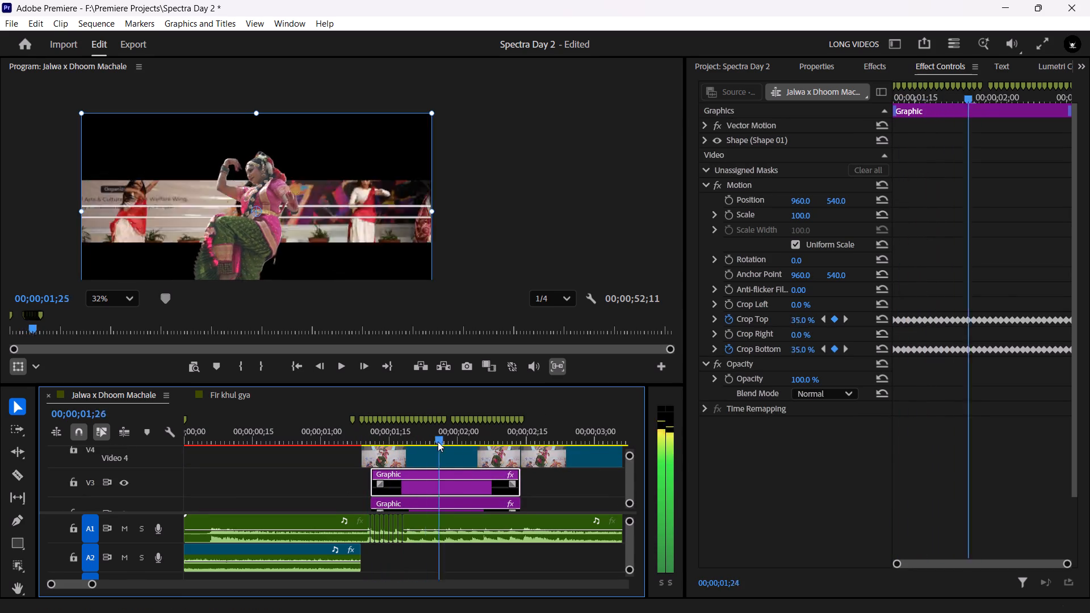
pyautogui.moveTo(438, 442); pyautogui.dragTo(404, 440)
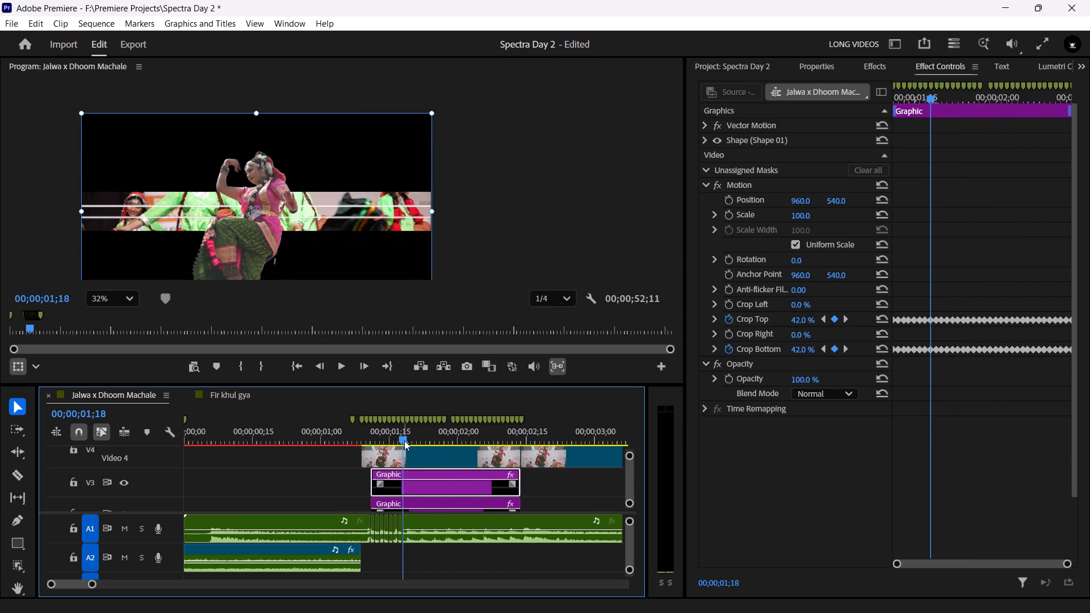
pyautogui.hotkey('ctrl', 'z')
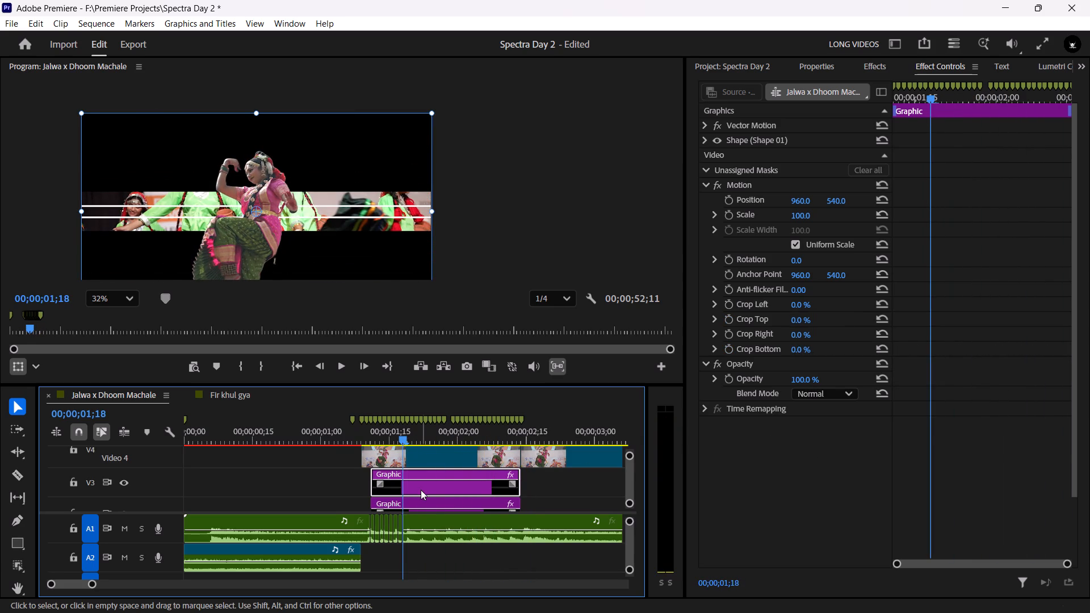
pyautogui.click(421, 490)
pyautogui.click(353, 493)
pyautogui.hotkey('ctrl', 's')
pyautogui.click(355, 486)
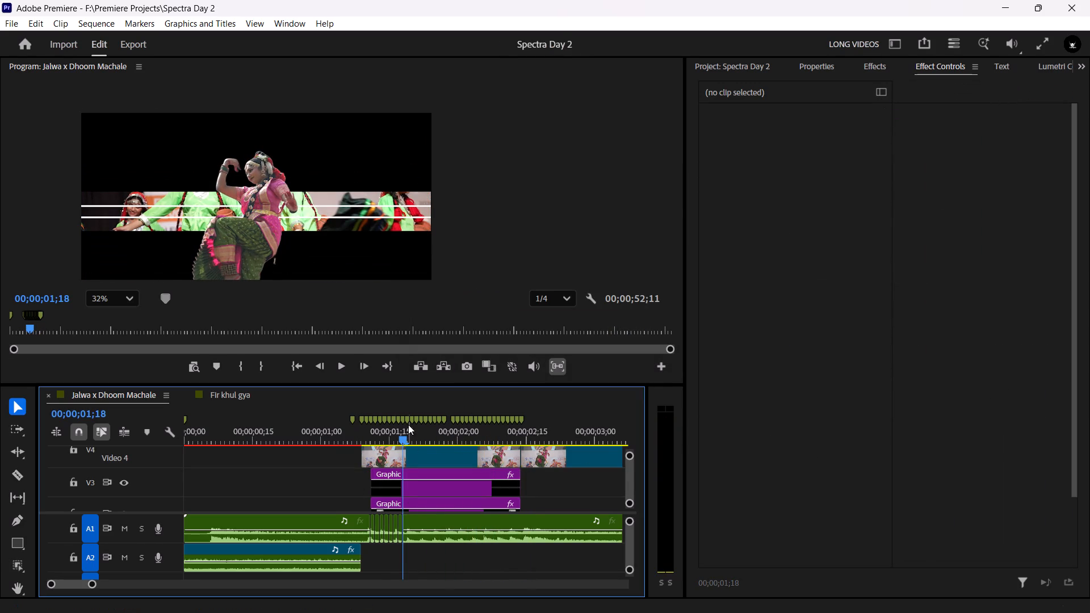
# Start Motion Position keyframing on the V3 line graphic at its first frame, 00;00;01;11.
pyautogui.moveTo(408, 425); pyautogui.dragTo(400, 430)
pyautogui.moveTo(400, 431); pyautogui.dragTo(370, 432)
pyautogui.keyDown('alt'); pyautogui.scroll(12, 382, 472); pyautogui.keyUp('alt')
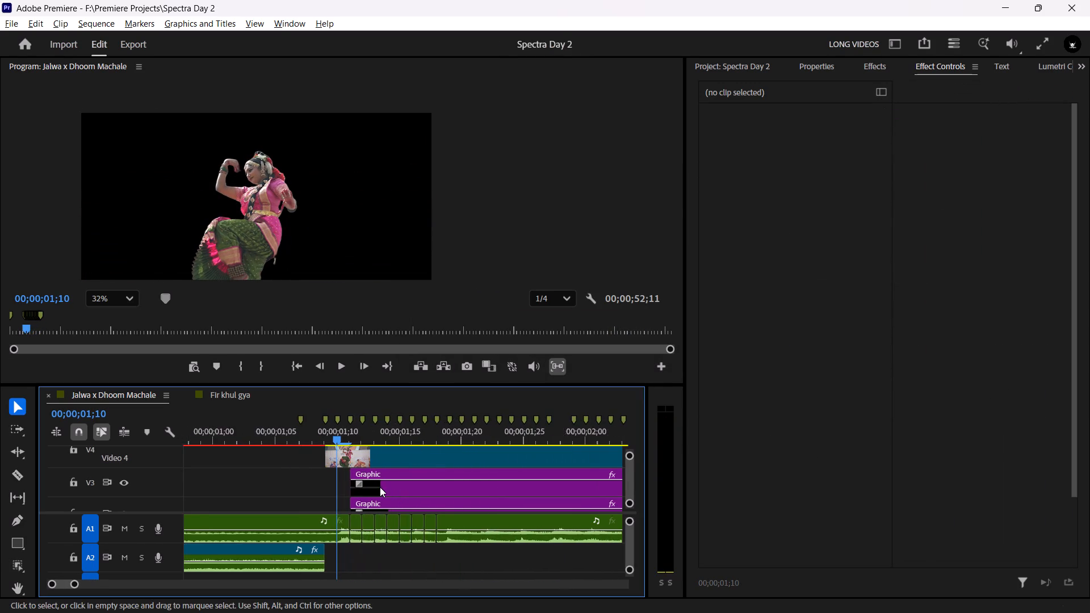
pyautogui.keyDown('alt'); pyautogui.scroll(9, 380, 487); pyautogui.keyUp('alt')
pyautogui.moveTo(325, 433); pyautogui.dragTo(333, 435)
pyautogui.click(357, 489)
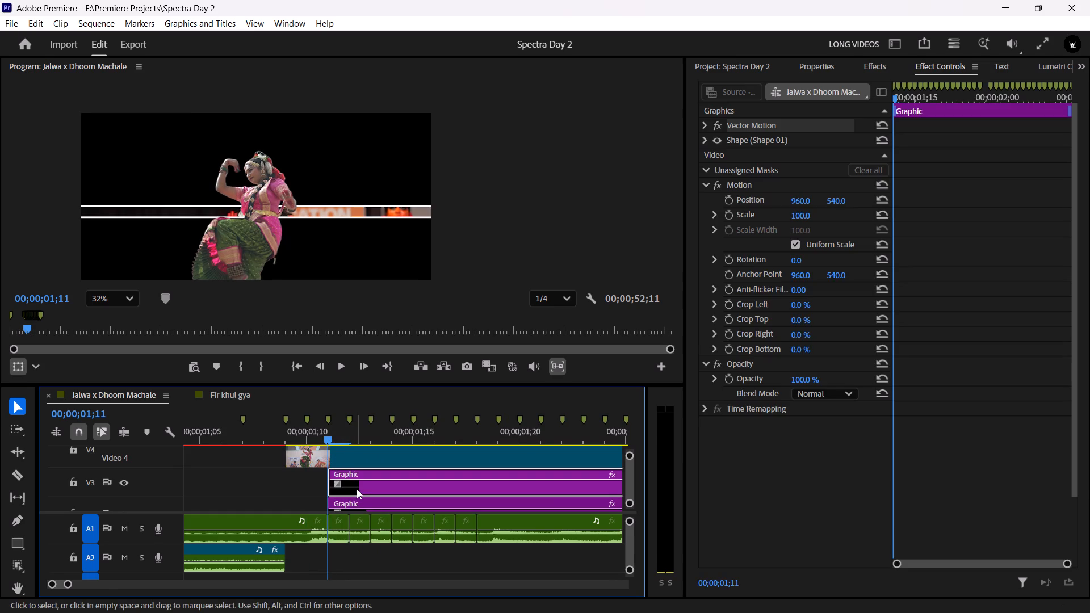
pyautogui.moveTo(329, 439); pyautogui.dragTo(352, 439)
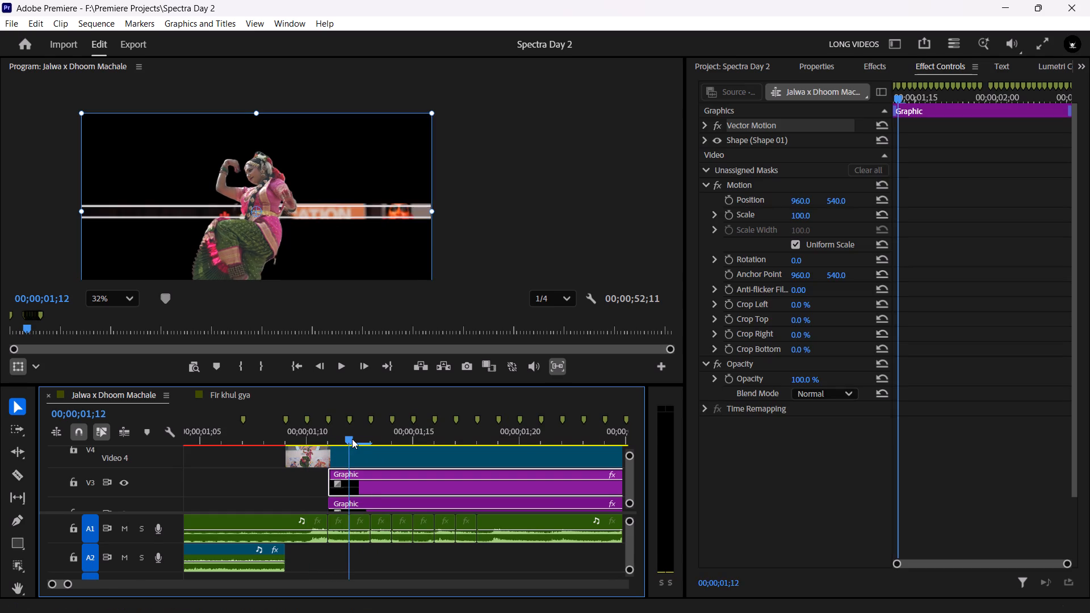
pyautogui.moveTo(352, 439); pyautogui.dragTo(380, 442)
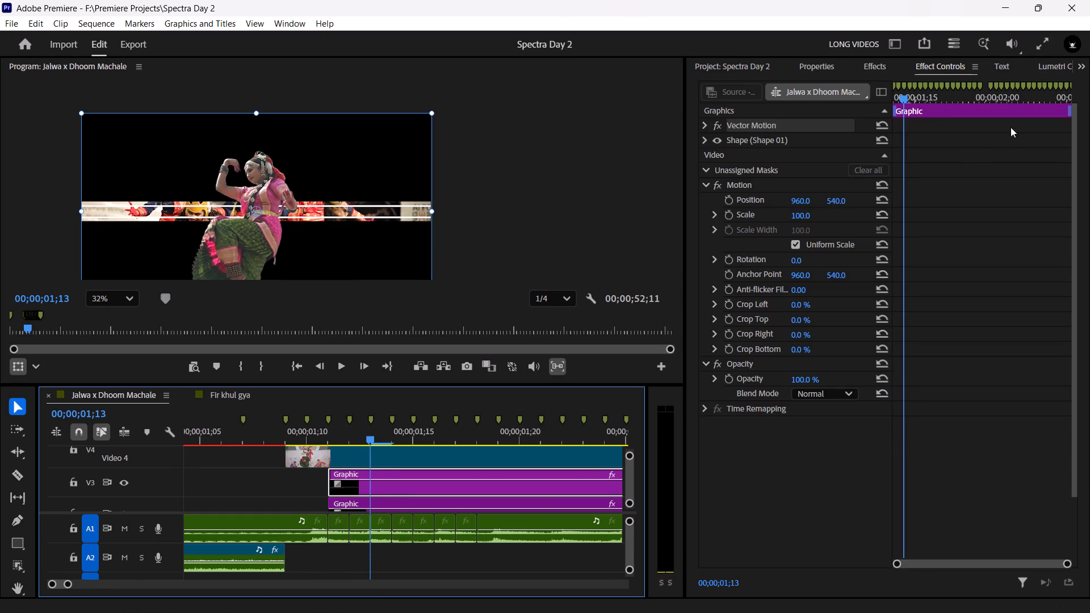
pyautogui.moveTo(904, 98); pyautogui.dragTo(886, 98)
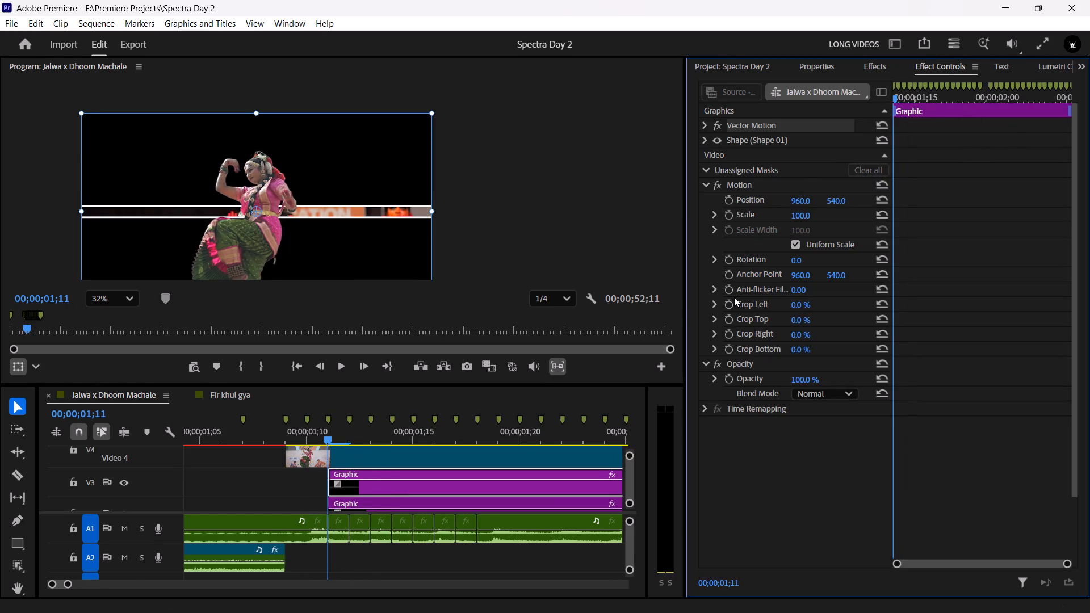
pyautogui.click(728, 201)
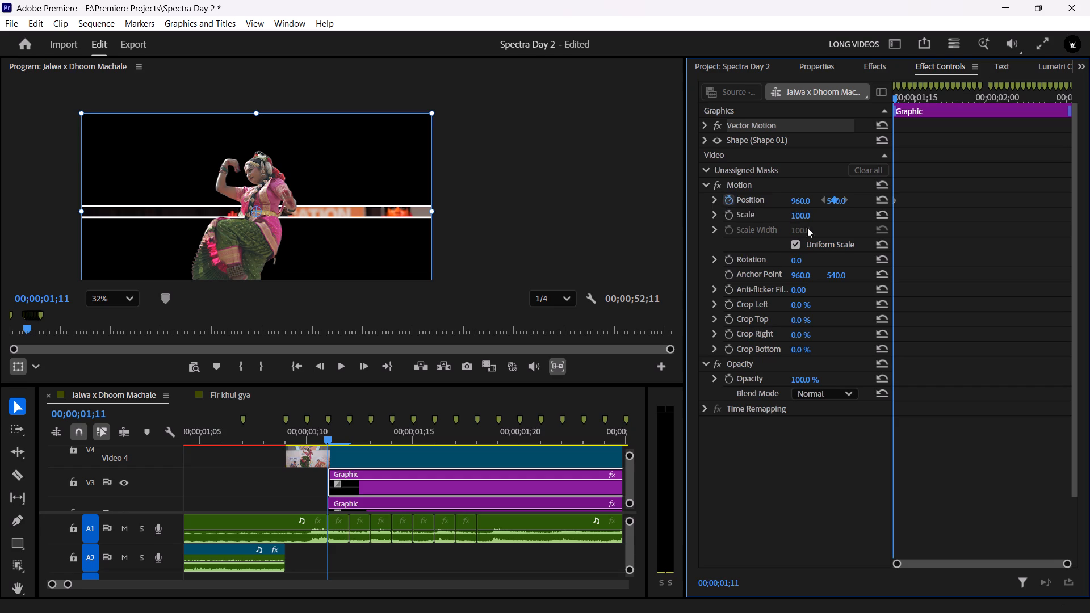
# Keyframe the V3 line graphic's vertical Position at 511 on 00;00;01;13, along the footage strip's upper edge.
pyautogui.moveTo(359, 438); pyautogui.dragTo(371, 438)
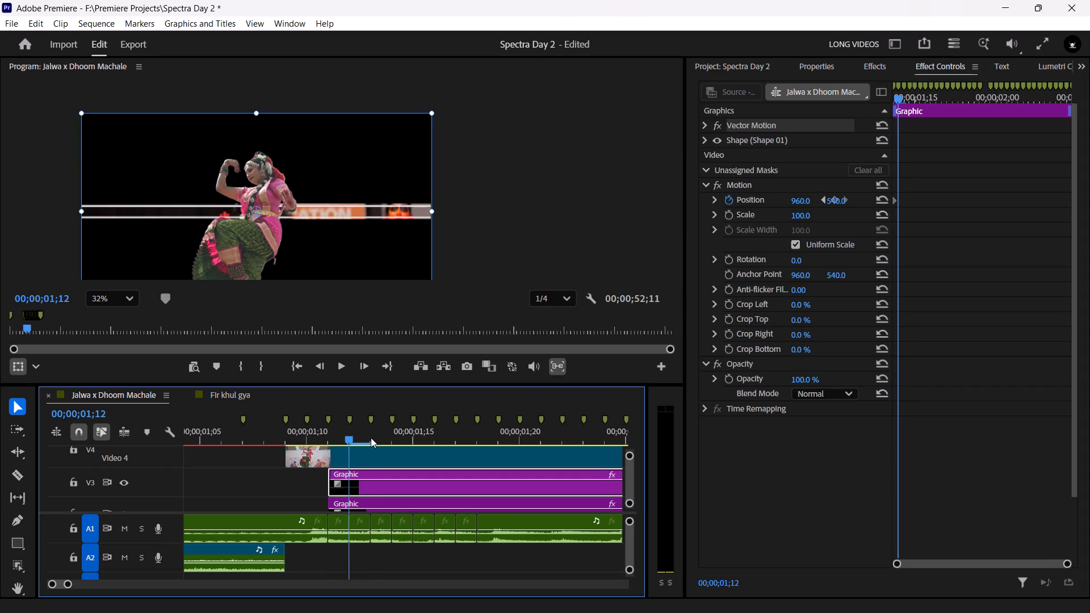
pyautogui.moveTo(371, 438); pyautogui.dragTo(374, 438)
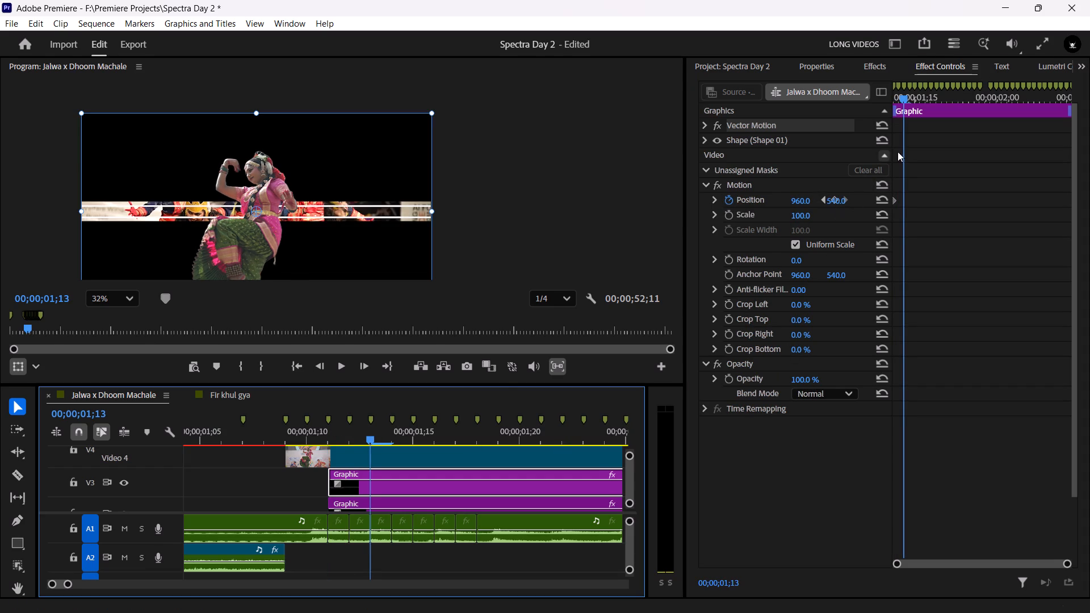
pyautogui.moveTo(892, 152); pyautogui.dragTo(958, 158)
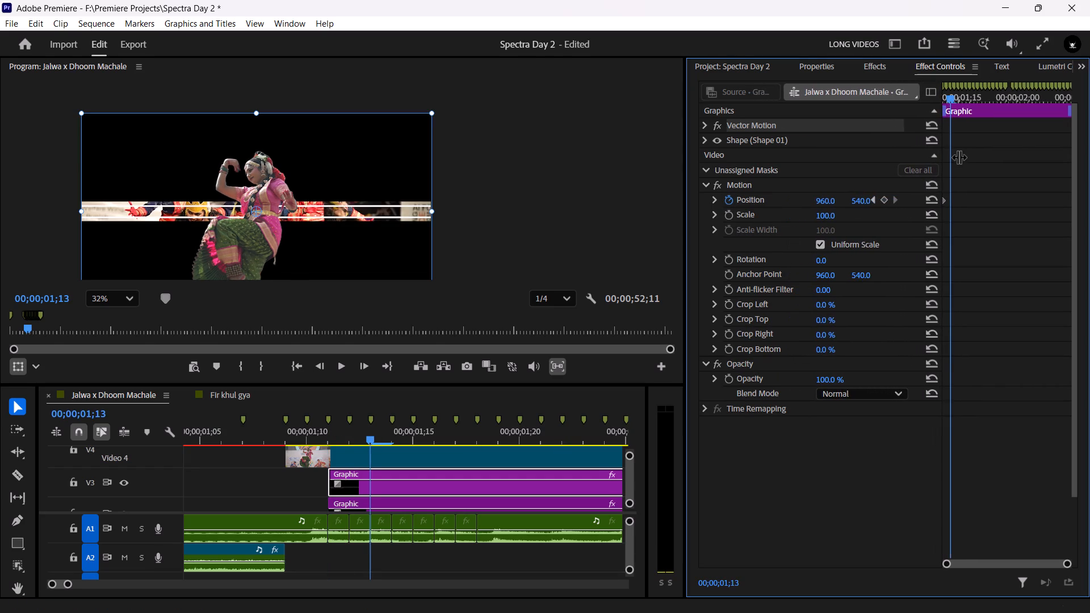
pyautogui.moveTo(958, 158); pyautogui.dragTo(962, 160)
pyautogui.moveTo(862, 203); pyautogui.dragTo(841, 203)
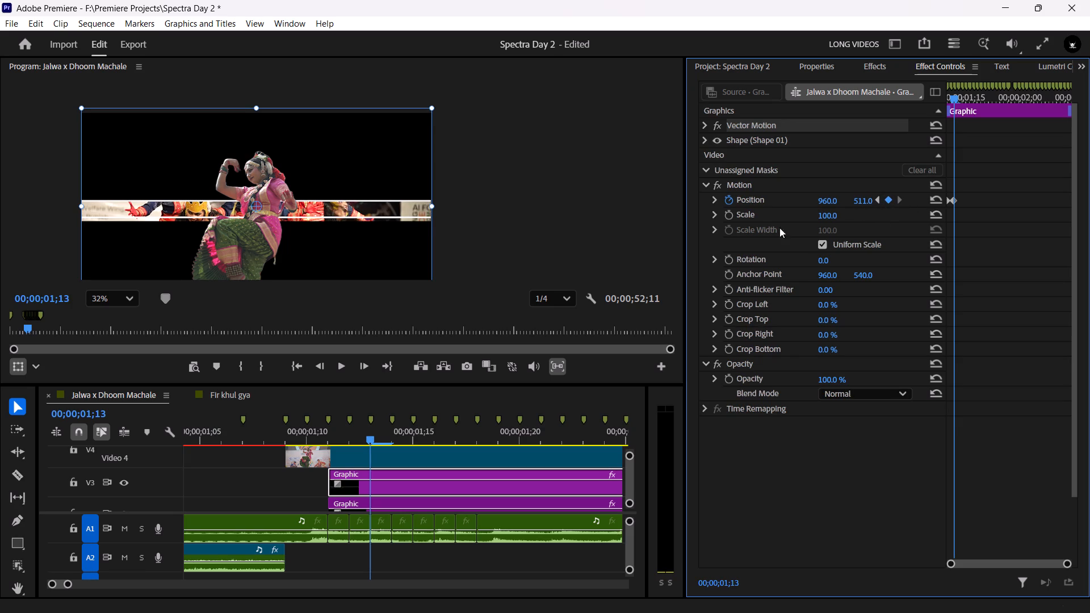
# Fit the whole frame in the preview and keyframe the V3 line's vertical Position at 490 on 00;00;01;15.
pyautogui.scroll(2, 255, 229)
pyautogui.scroll(-1, 191, 187)
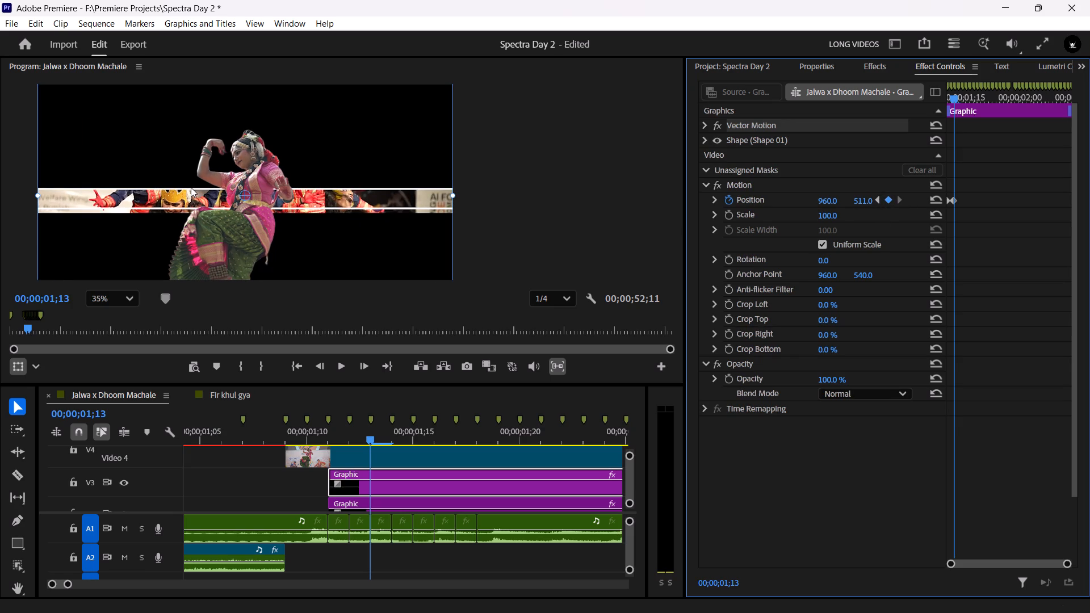
pyautogui.click(133, 299)
pyautogui.click(119, 330)
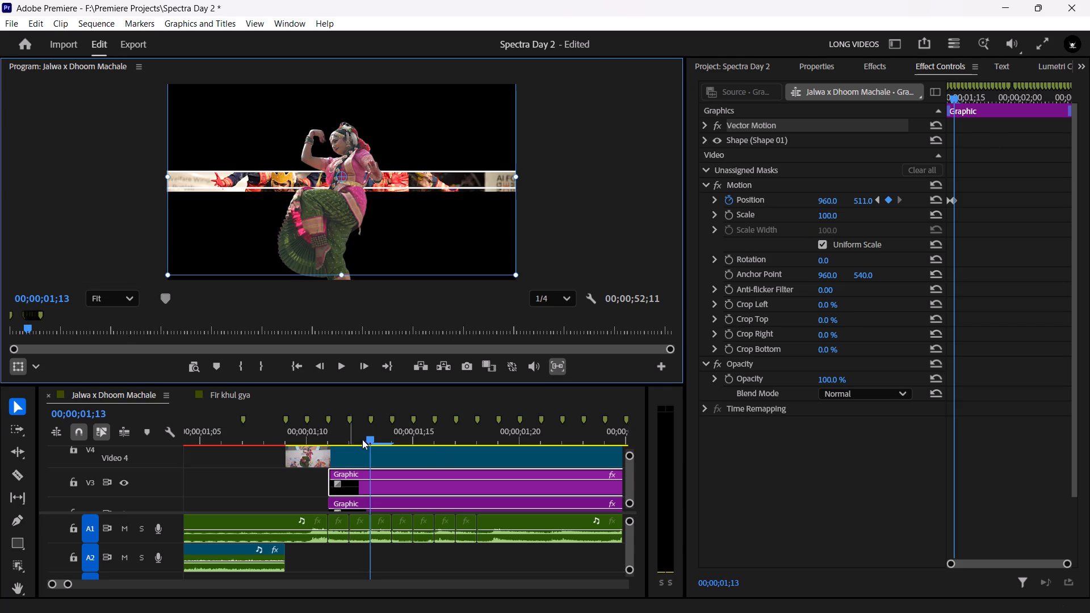
pyautogui.moveTo(370, 439); pyautogui.dragTo(415, 439)
pyautogui.moveTo(866, 199); pyautogui.dragTo(849, 199)
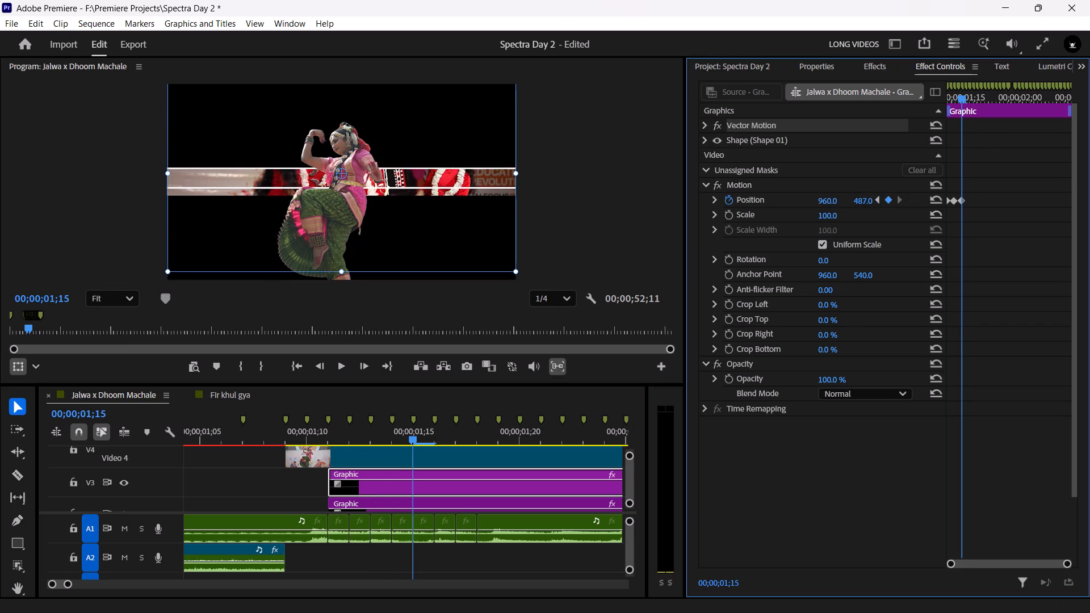
pyautogui.moveTo(849, 199); pyautogui.dragTo(848, 199)
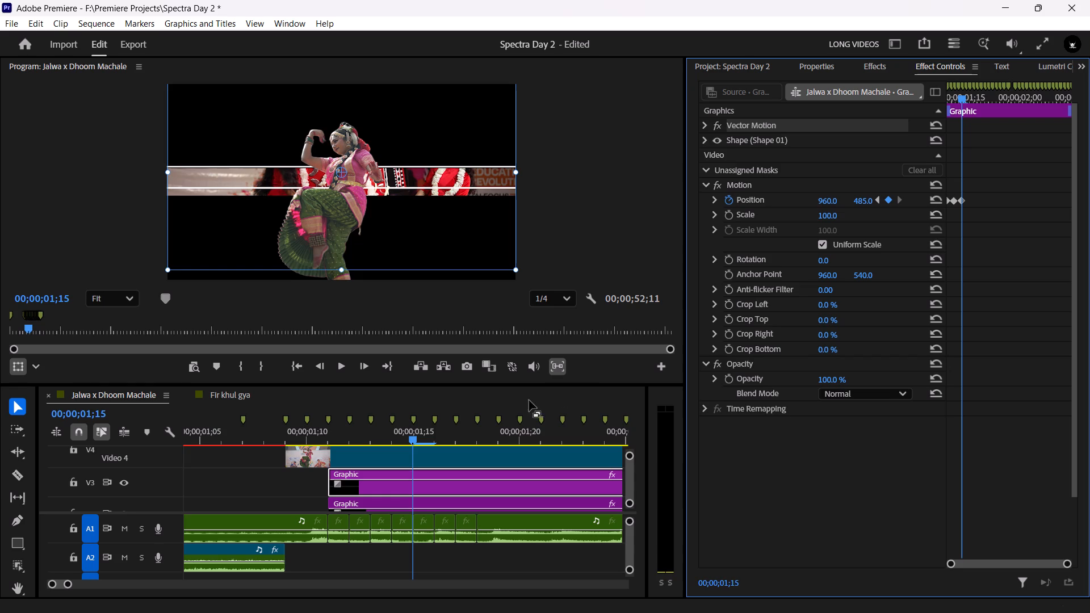
pyautogui.click(861, 201)
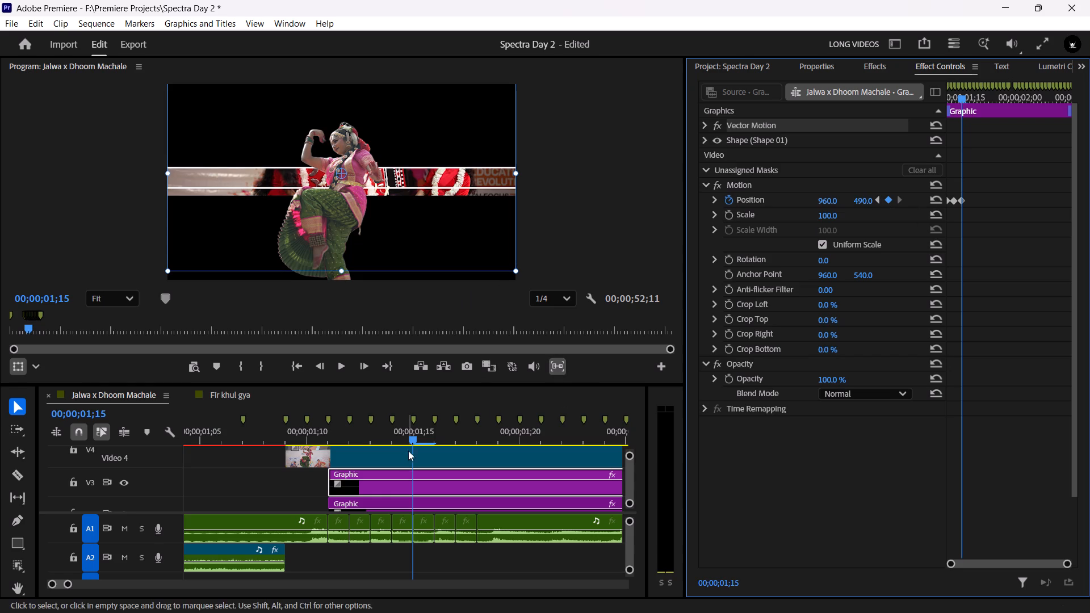
# Keyframe the V3 line's vertical Position at 470 on 00;00;01;17 and 443 on 00;00;01;19, following the strip's upper edge.
pyautogui.moveTo(416, 440); pyautogui.dragTo(451, 442)
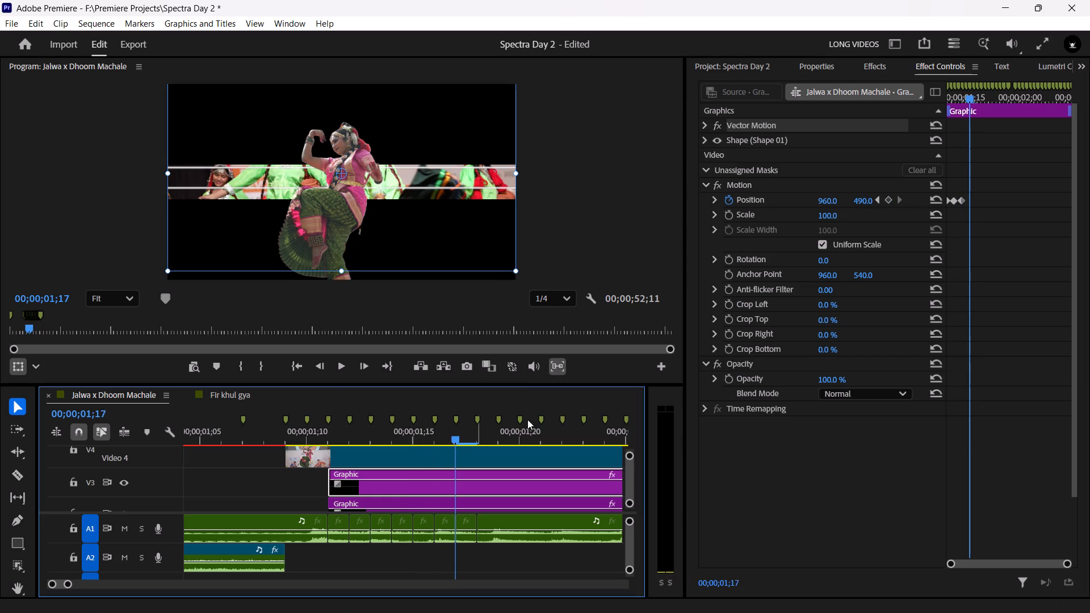
pyautogui.moveTo(866, 197); pyautogui.dragTo(860, 197)
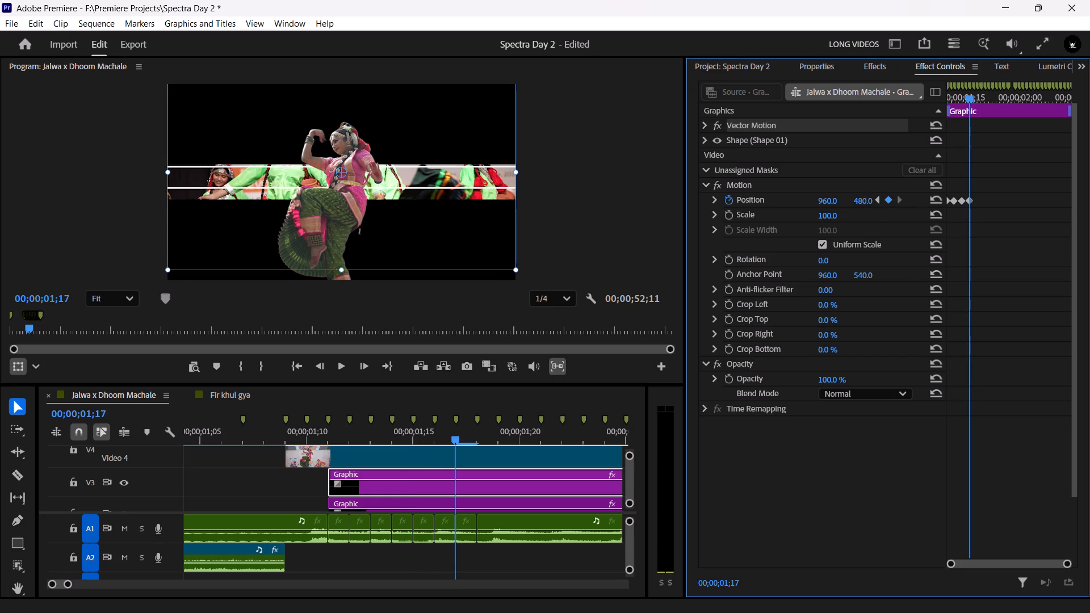
pyautogui.moveTo(860, 197); pyautogui.dragTo(852, 197)
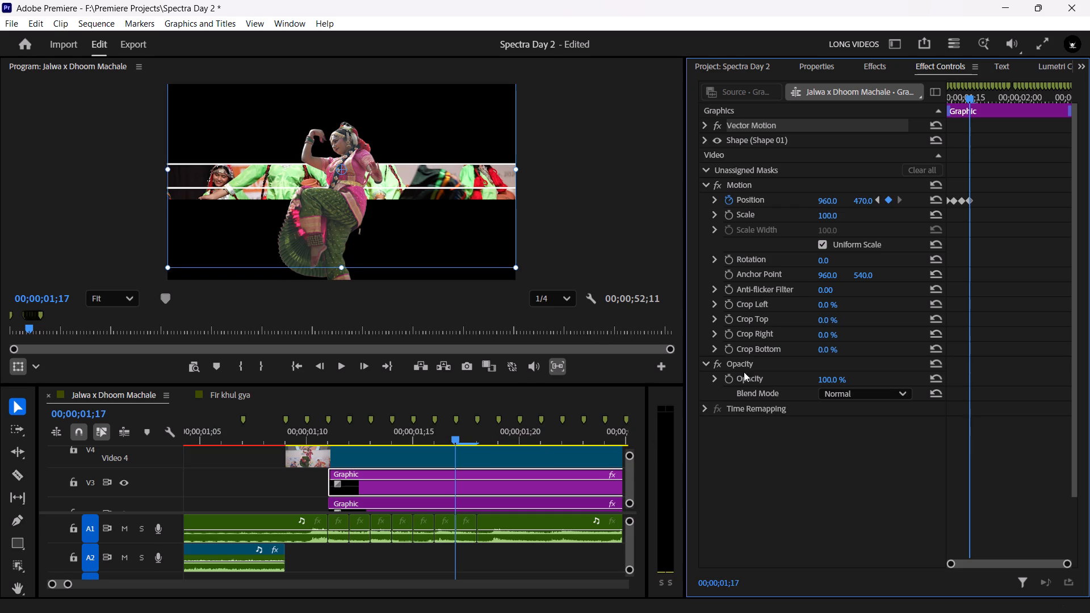
pyautogui.moveTo(455, 441); pyautogui.dragTo(498, 438)
pyautogui.moveTo(863, 198); pyautogui.dragTo(844, 200)
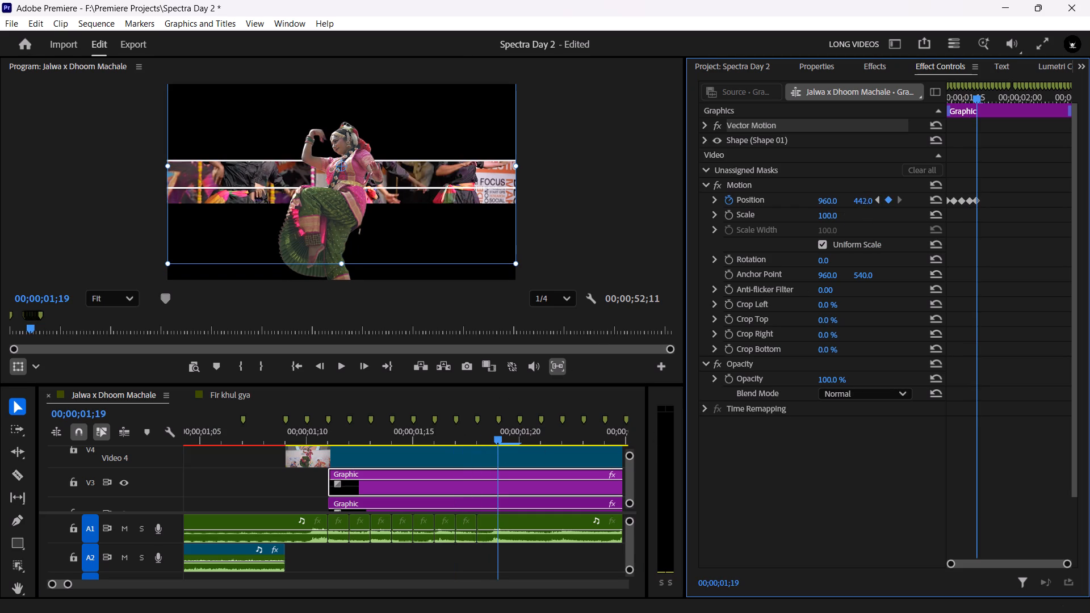
pyautogui.moveTo(844, 200); pyautogui.dragTo(845, 200)
# Keyframe the V3 line's vertical Position at 432 on 00;00;01;21 and 407 on 00;00;01;23, following the strip's upper edge.
pyautogui.scroll(-6, 489, 515)
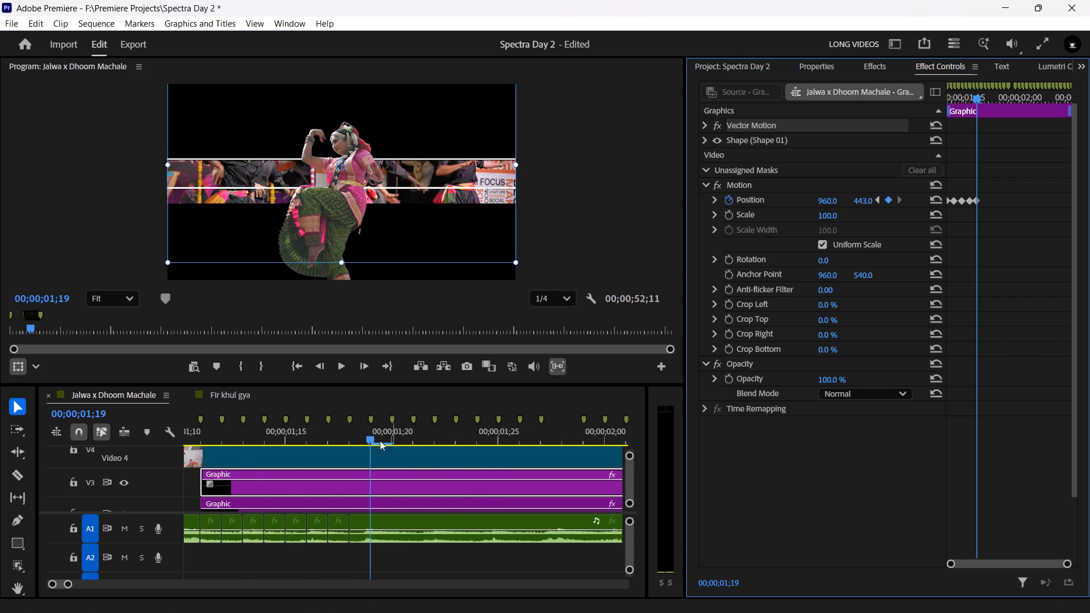
pyautogui.moveTo(374, 434); pyautogui.dragTo(416, 437)
pyautogui.moveTo(864, 202); pyautogui.dragTo(858, 202)
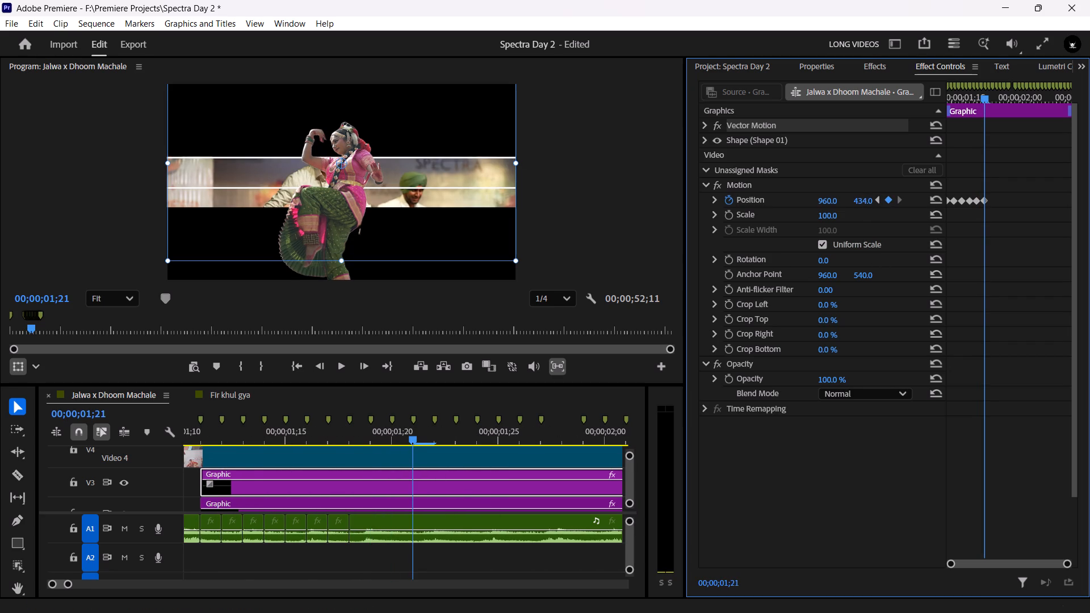
pyautogui.moveTo(858, 202); pyautogui.dragTo(857, 202)
pyautogui.scroll(-6, 563, 482)
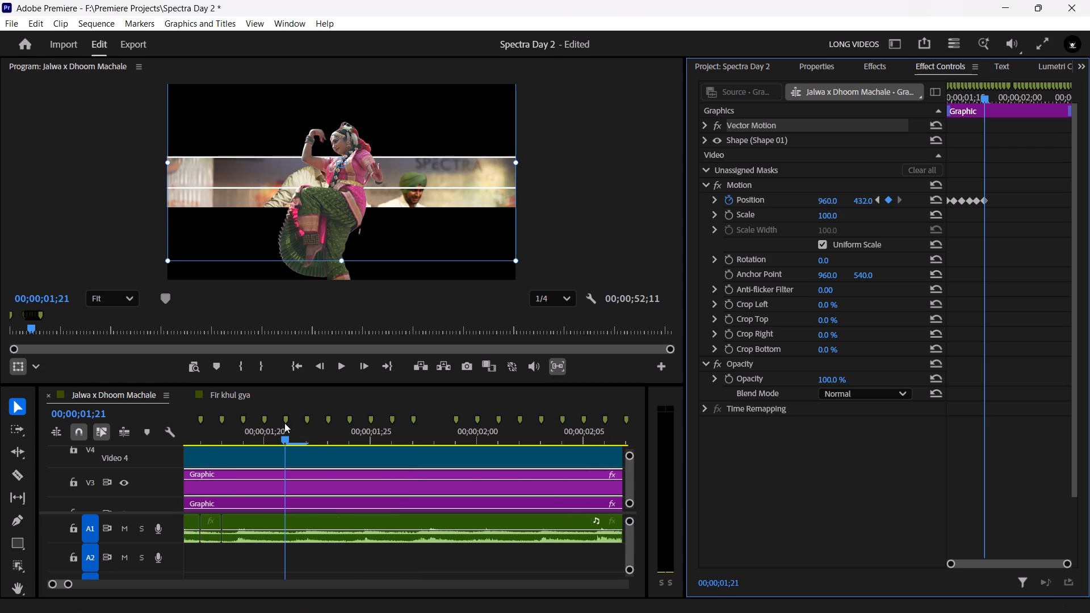
pyautogui.moveTo(309, 440); pyautogui.dragTo(326, 440)
pyautogui.moveTo(861, 202); pyautogui.dragTo(857, 202)
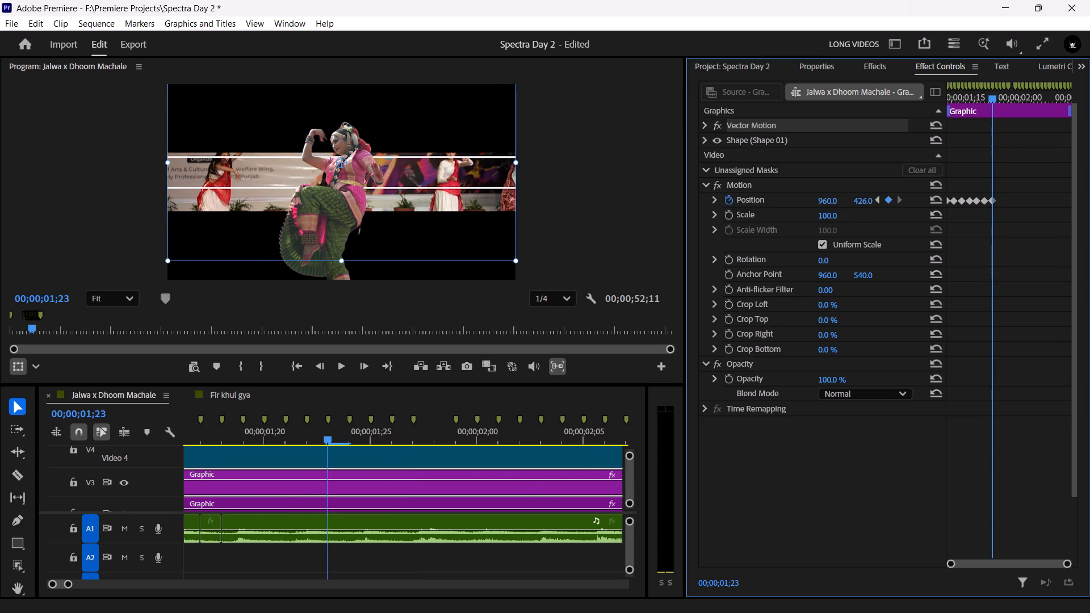
pyautogui.moveTo(857, 202); pyautogui.dragTo(841, 200)
# Keyframe the V3 line's vertical Position at 379 on 00;00;01;25 and 358 on 00;00;01;27, following the strip's upper edge.
pyautogui.scroll(-4, 377, 473)
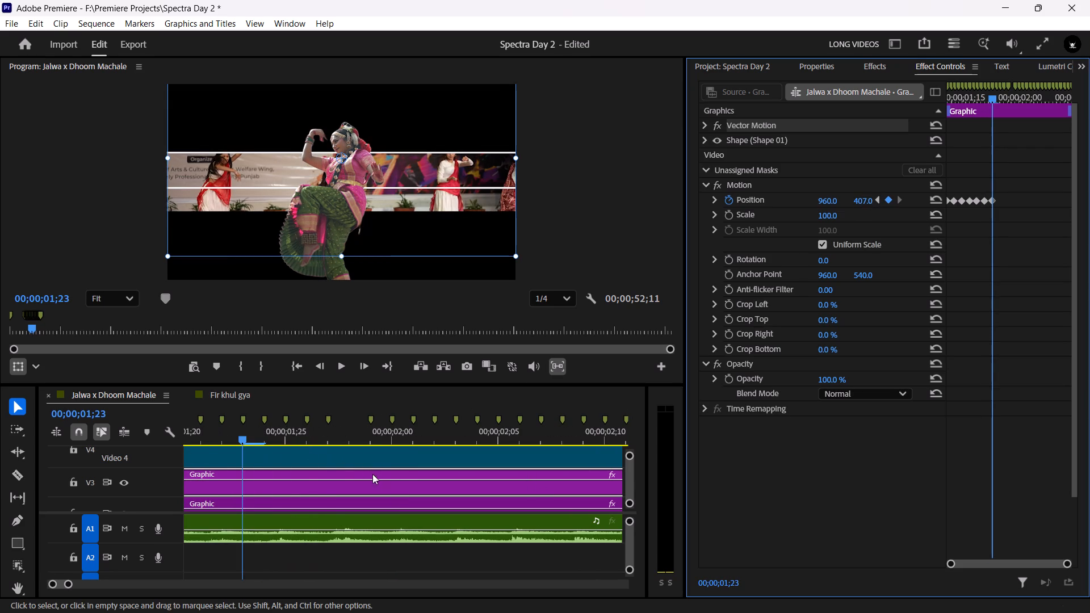
pyautogui.moveTo(269, 435); pyautogui.dragTo(284, 438)
pyautogui.moveTo(864, 199); pyautogui.dragTo(861, 199)
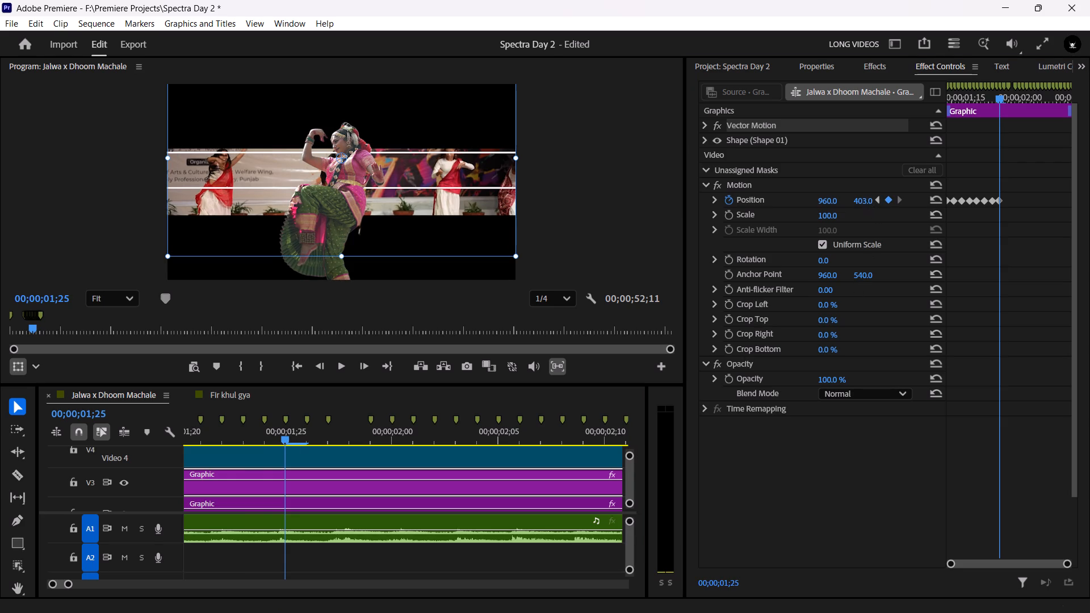
pyautogui.moveTo(861, 199); pyautogui.dragTo(845, 198)
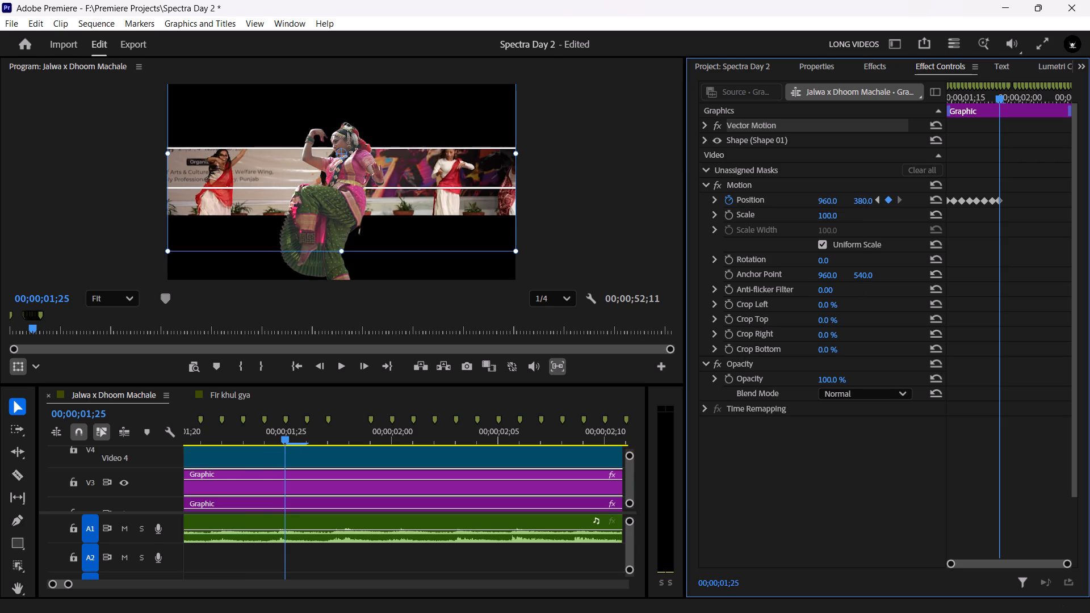
pyautogui.moveTo(845, 198); pyautogui.dragTo(844, 198)
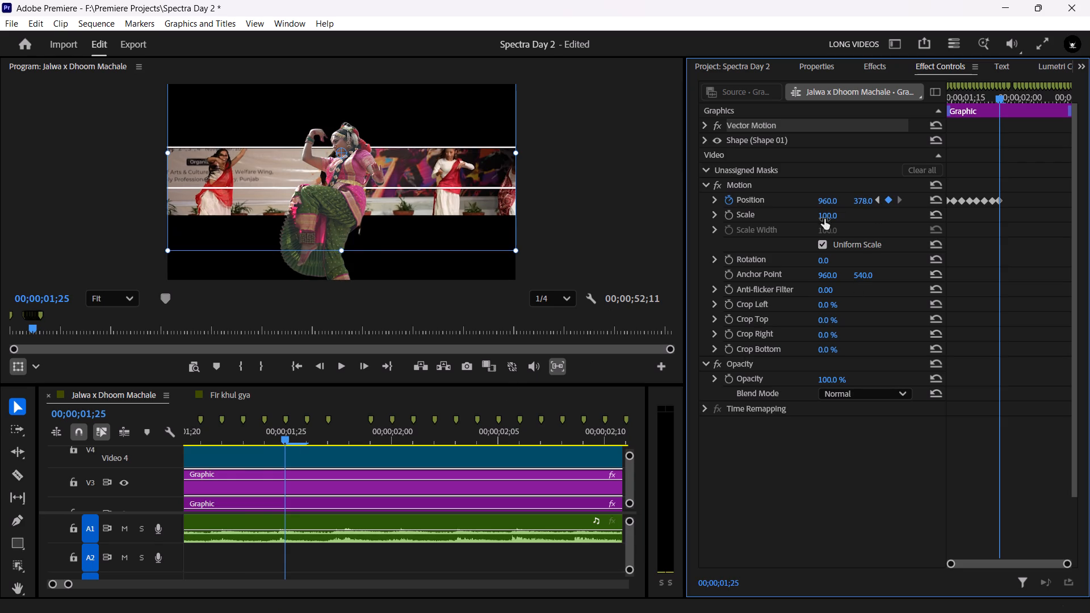
pyautogui.click(856, 203)
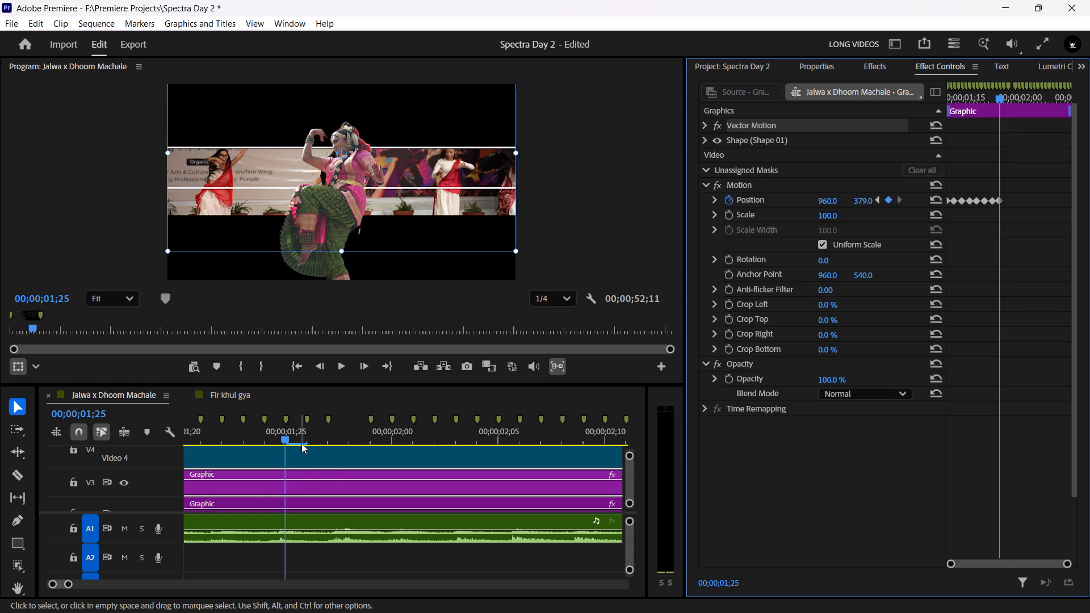
pyautogui.moveTo(307, 441); pyautogui.dragTo(330, 436)
pyautogui.moveTo(860, 201); pyautogui.dragTo(845, 201)
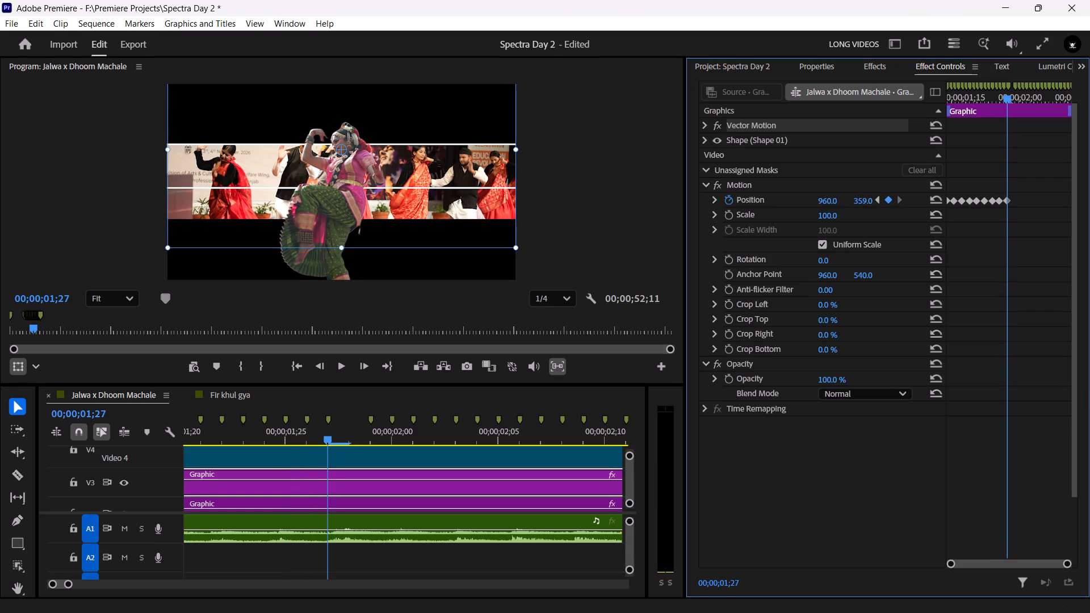
pyautogui.moveTo(845, 201); pyautogui.dragTo(844, 201)
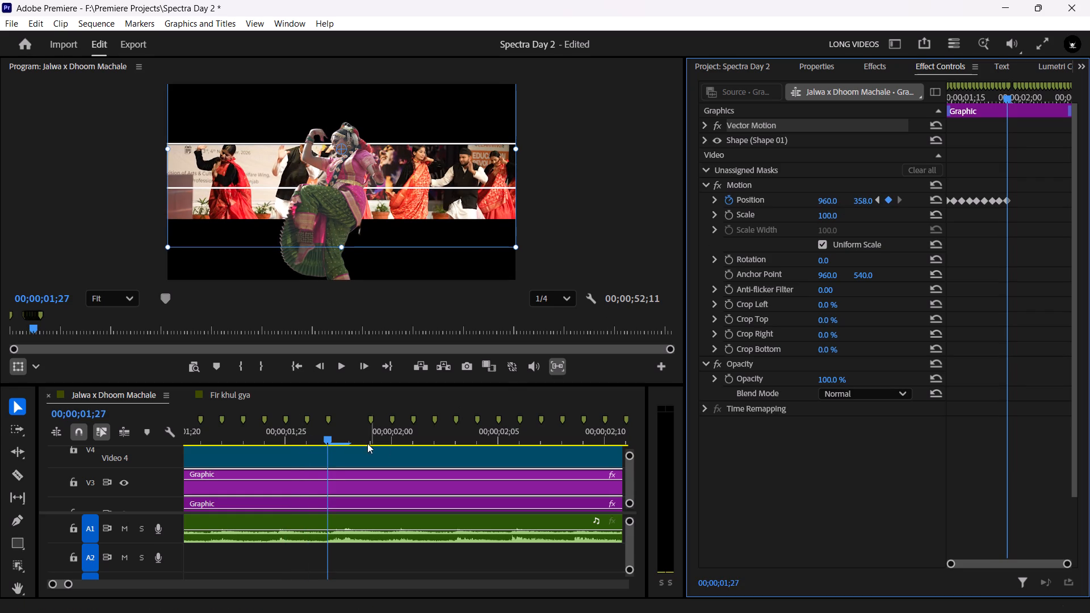
# Keyframe the V3 line's vertical Position on 00;00;01;29, raising the line to meet the strip's upper edge.
pyautogui.moveTo(368, 437); pyautogui.dragTo(374, 437)
pyautogui.moveTo(858, 204); pyautogui.dragTo(857, 204)
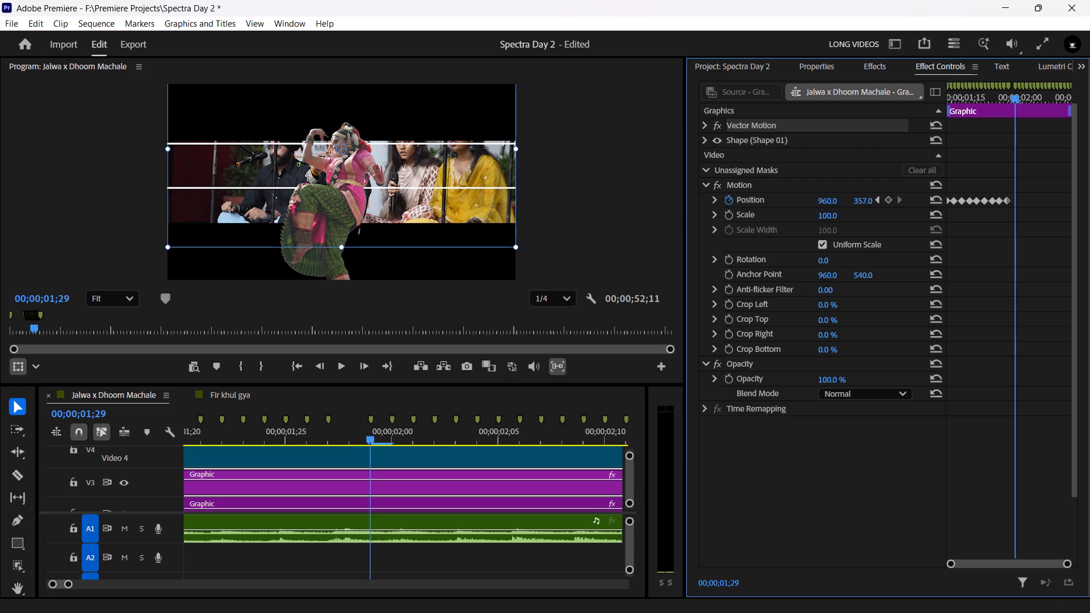
pyautogui.moveTo(857, 204); pyautogui.dragTo(843, 203)
# Keyframe the V3 line's vertical Position at 324 on 00;00;02;01 and 303 on 00;00;02;03, following the strip's upper edge.
pyautogui.moveTo(427, 431); pyautogui.dragTo(413, 432)
pyautogui.moveTo(862, 198); pyautogui.dragTo(853, 198)
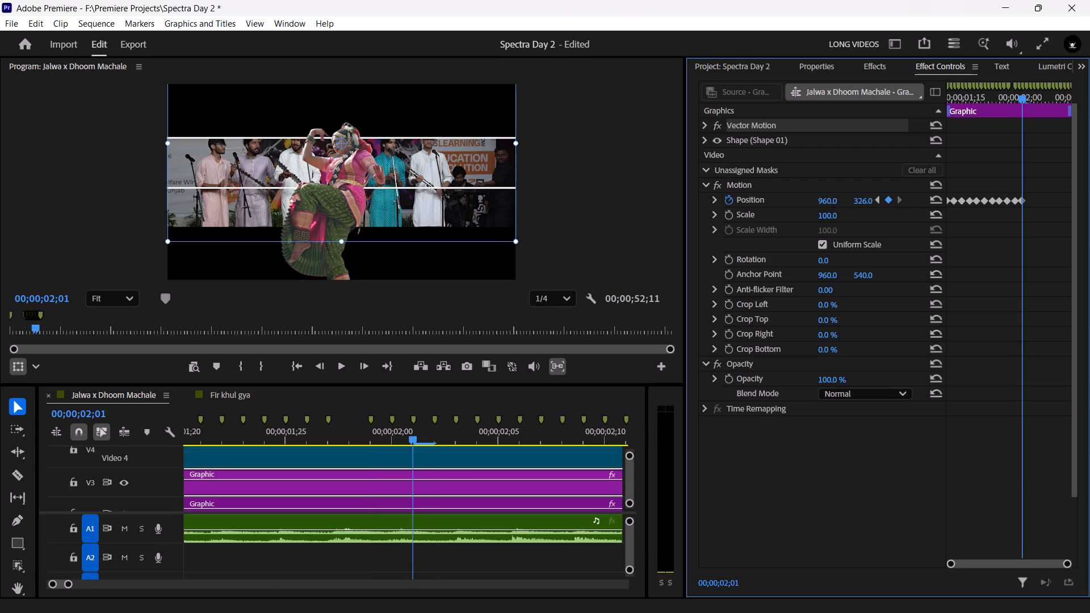
pyautogui.moveTo(853, 198); pyautogui.dragTo(852, 198)
pyautogui.click(457, 434)
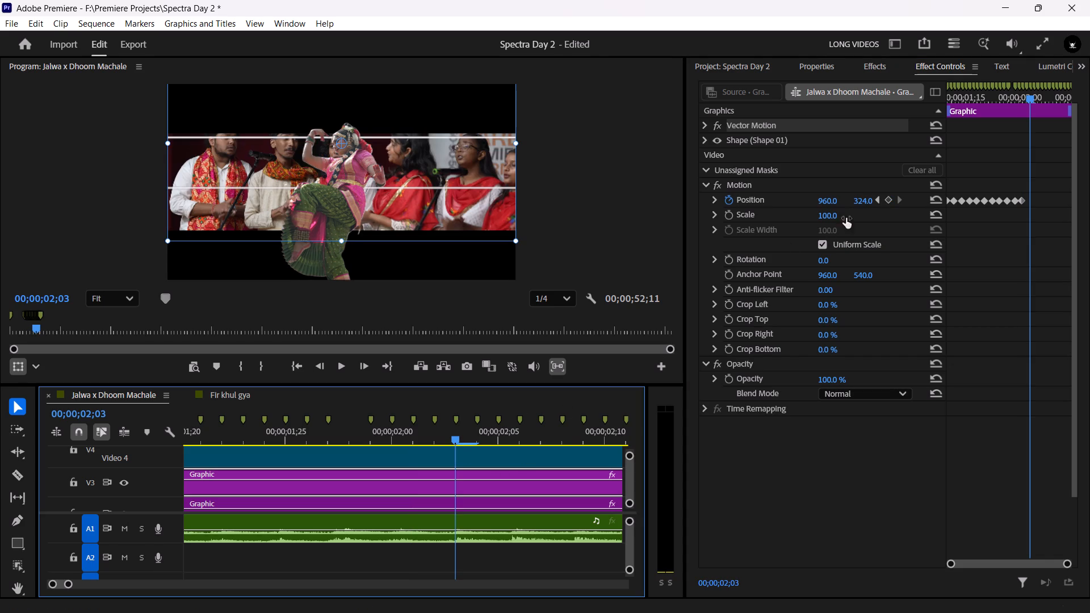
pyautogui.moveTo(864, 200); pyautogui.dragTo(846, 198)
# Play back the line animation from 00;00;01;11, and keyframe the V3 line's vertical Position at 292 on 00;00;02;04.
pyautogui.moveTo(963, 99); pyautogui.dragTo(917, 99)
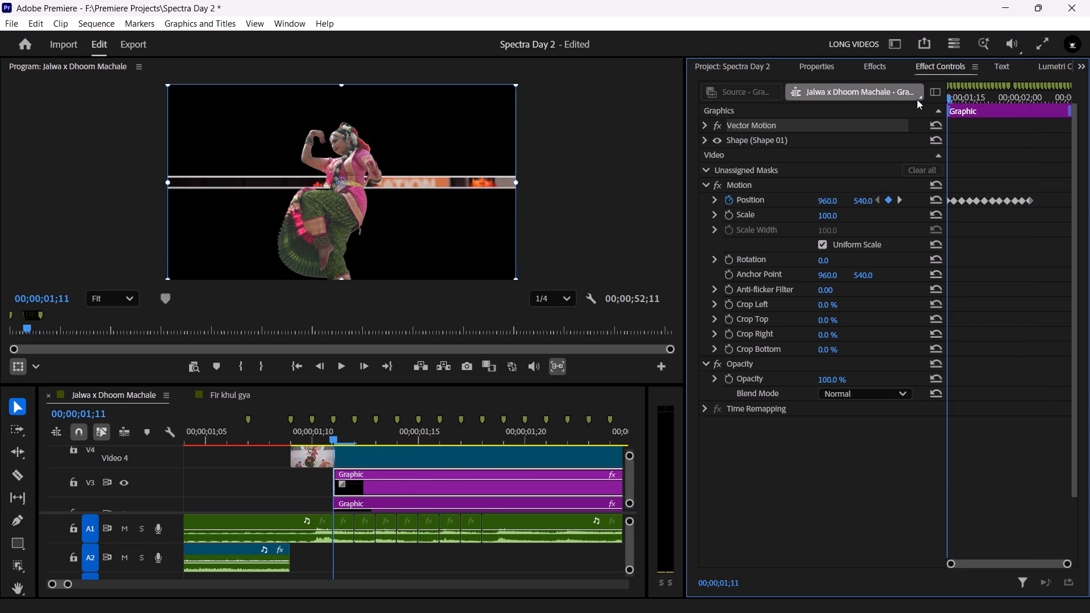
pyautogui.press('space')
pyautogui.press('space')
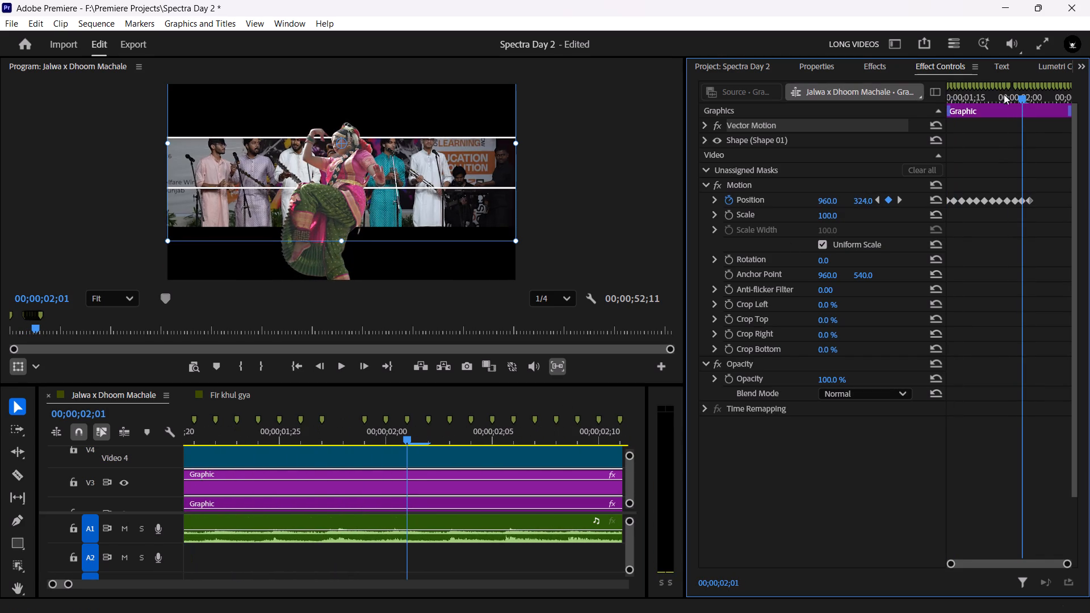
pyautogui.press('Right')
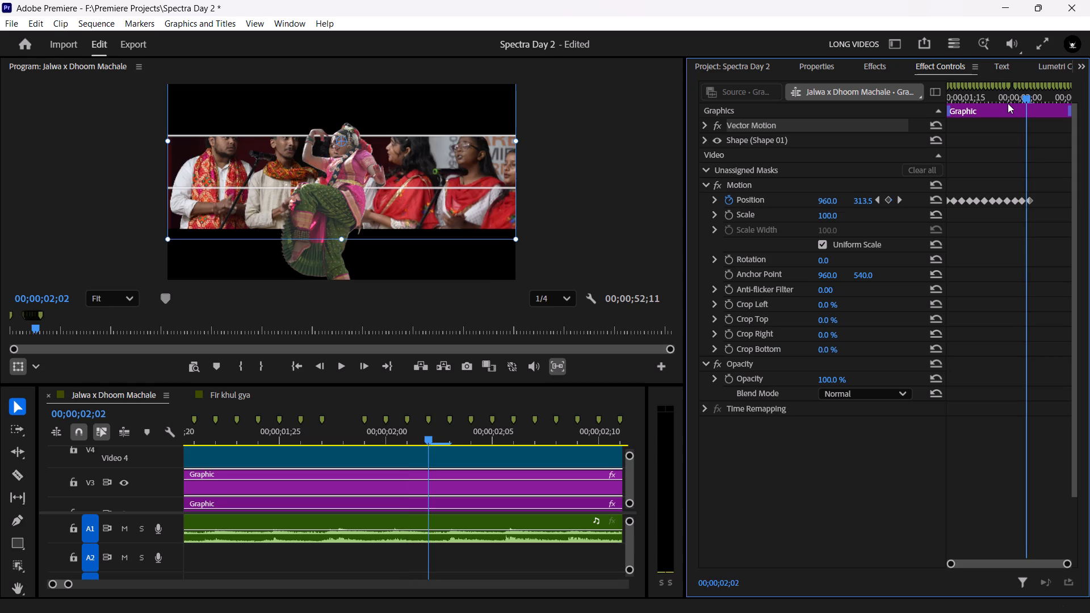
pyautogui.press('Right')
pyautogui.press('Right')
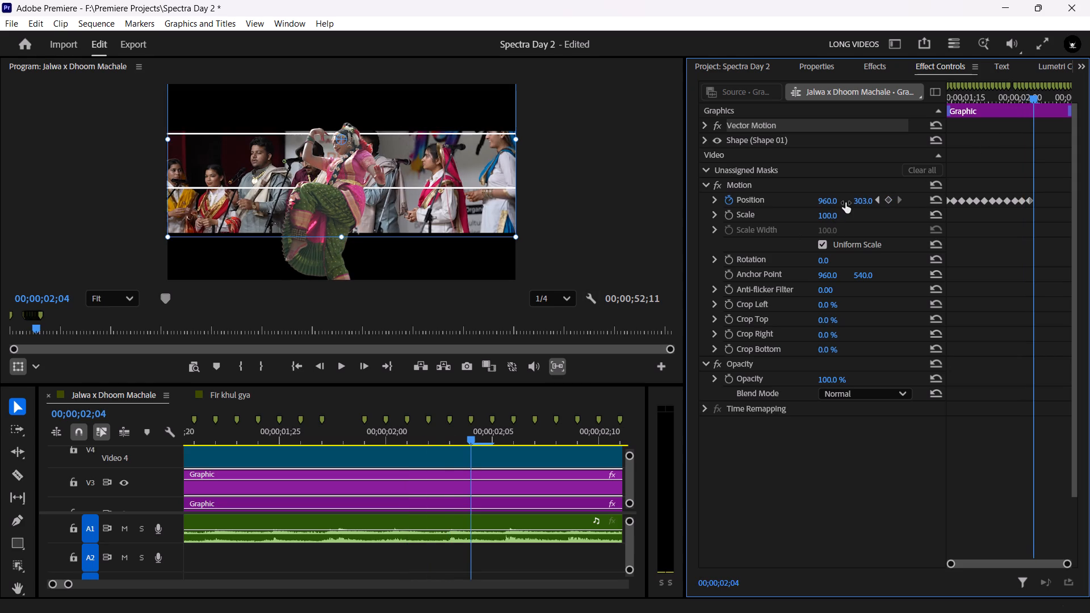
pyautogui.moveTo(861, 200); pyautogui.dragTo(854, 200)
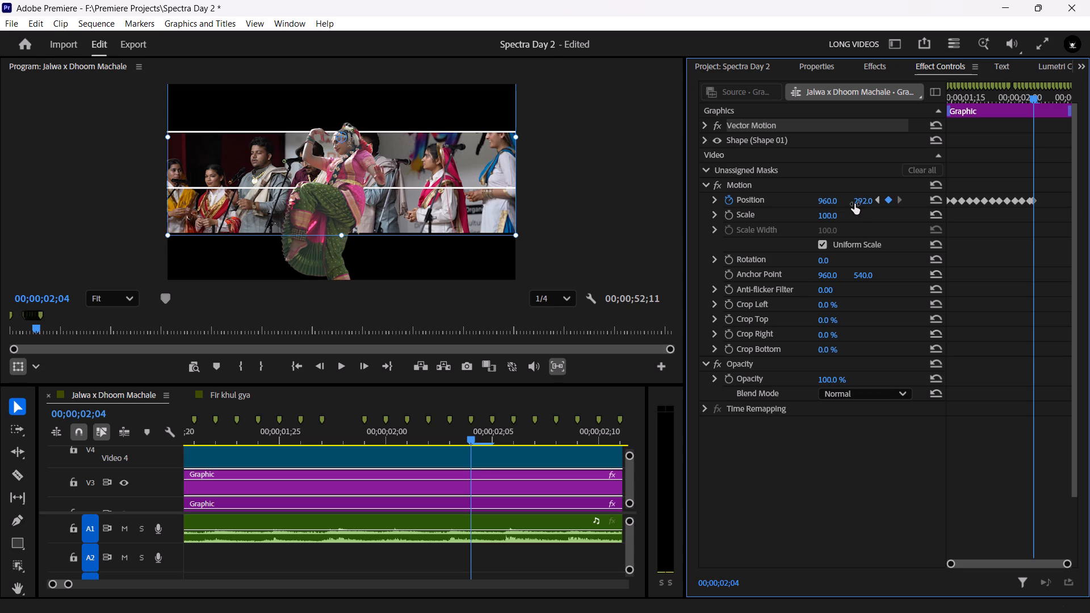
# Compare the neighbouring frames and keyframe the V3 line's vertical Position at 269 on 00;00;02;06, matching the strip's upper edge.
pyautogui.press('Right')
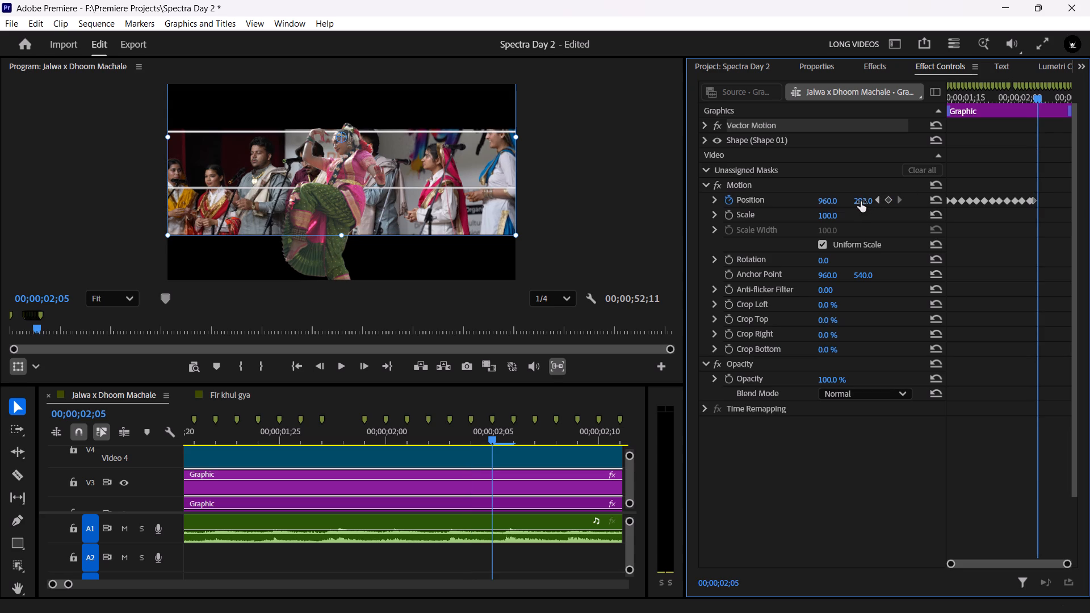
pyautogui.click(861, 201)
pyautogui.press('Right')
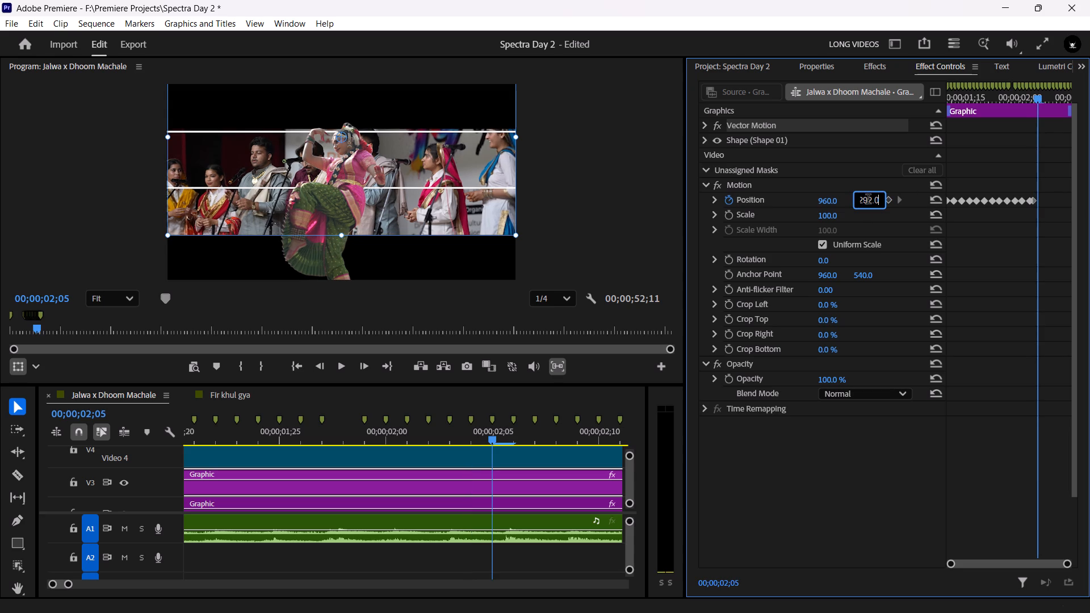
pyautogui.click(877, 214)
pyautogui.press('Right')
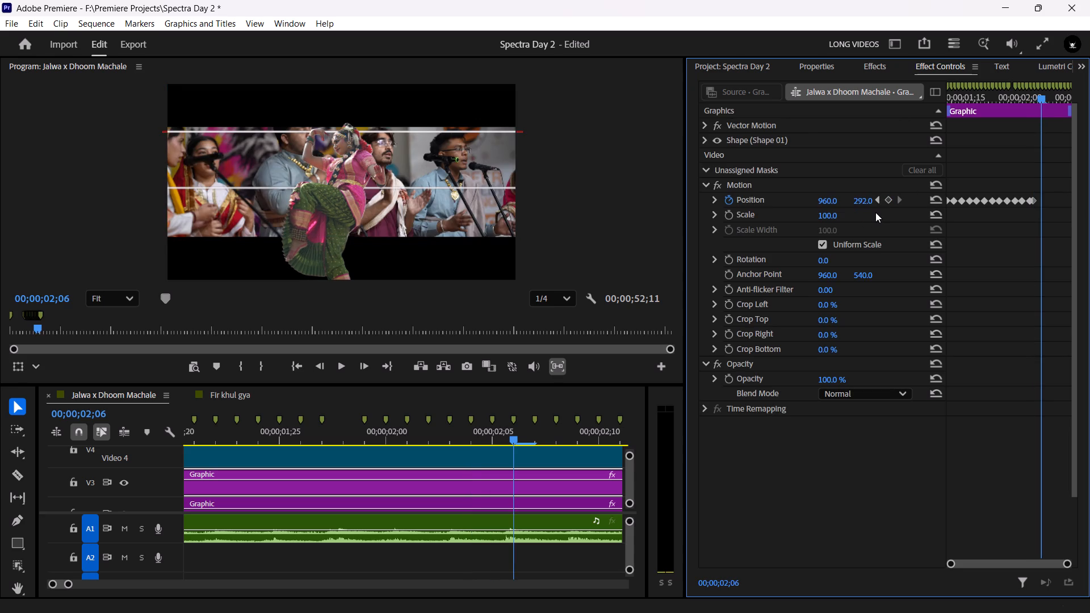
pyautogui.press('Left')
pyautogui.press('Left')
pyautogui.press('Right')
pyautogui.press('Right')
pyautogui.moveTo(869, 200); pyautogui.dragTo(854, 200)
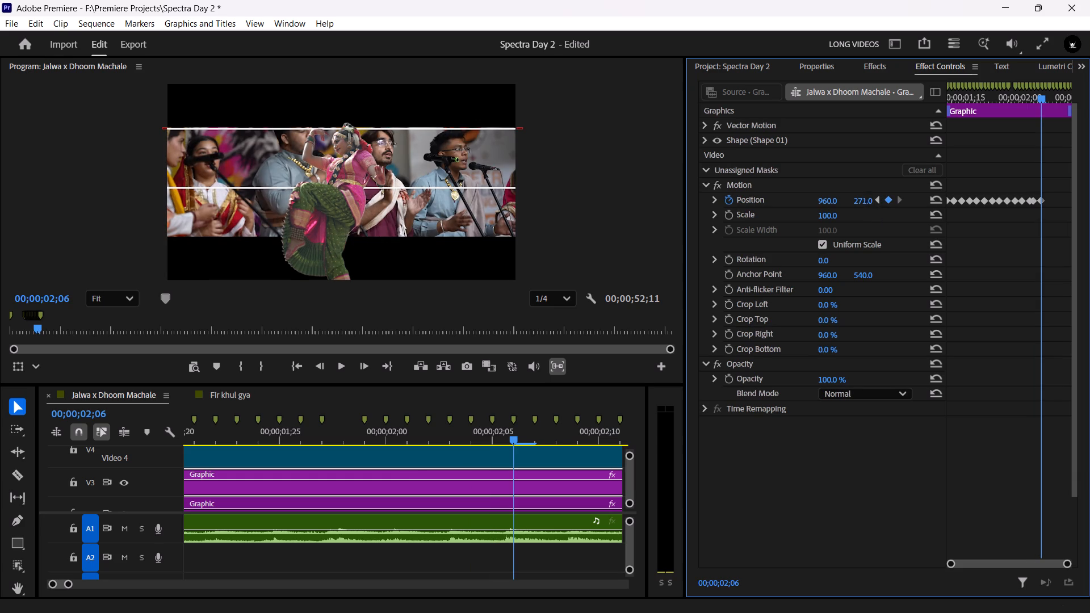
pyautogui.moveTo(854, 200); pyautogui.dragTo(853, 200)
# Keyframe the V3 line's vertical Position at 244 on 00;00;02;08 and 218 on 00;00;02;10, following the strip's upper edge.
pyautogui.press('Right')
pyautogui.press('Right')
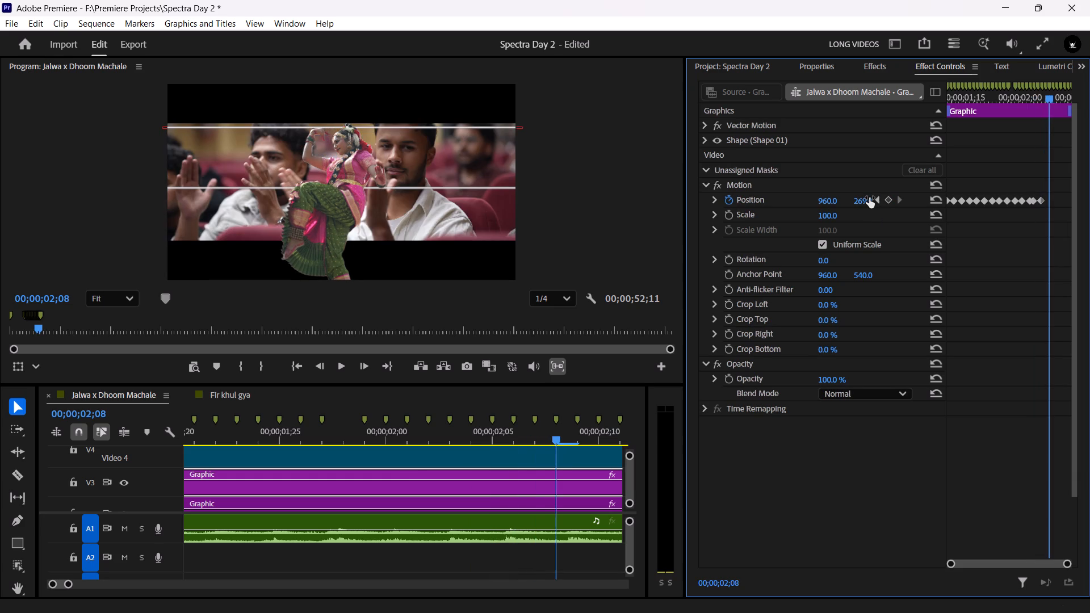
pyautogui.moveTo(865, 200); pyautogui.dragTo(852, 199)
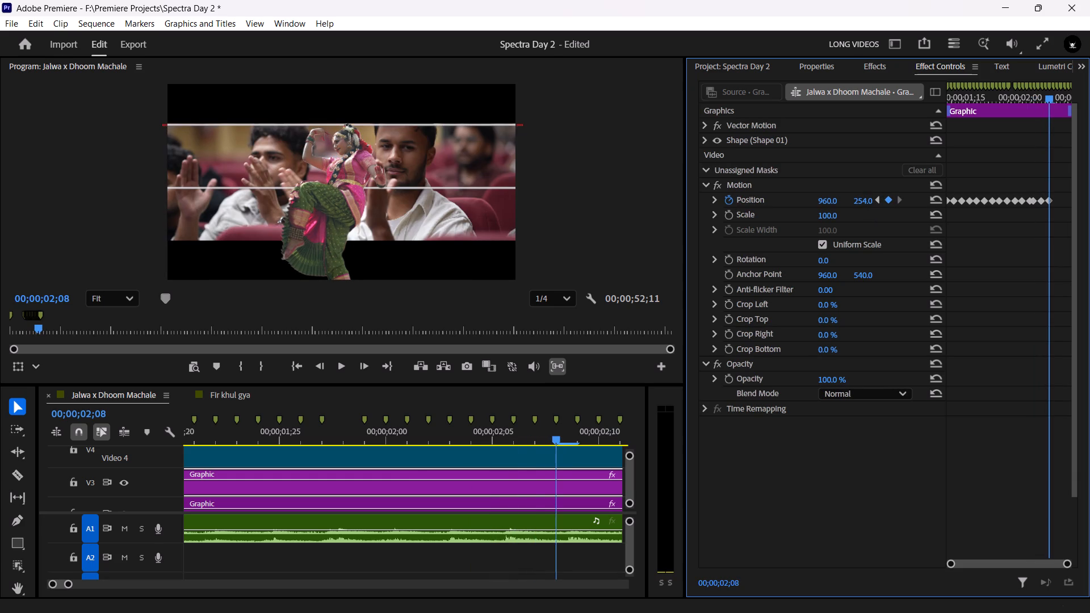
pyautogui.moveTo(852, 199); pyautogui.dragTo(844, 199)
pyautogui.press('Right')
pyautogui.press('Right')
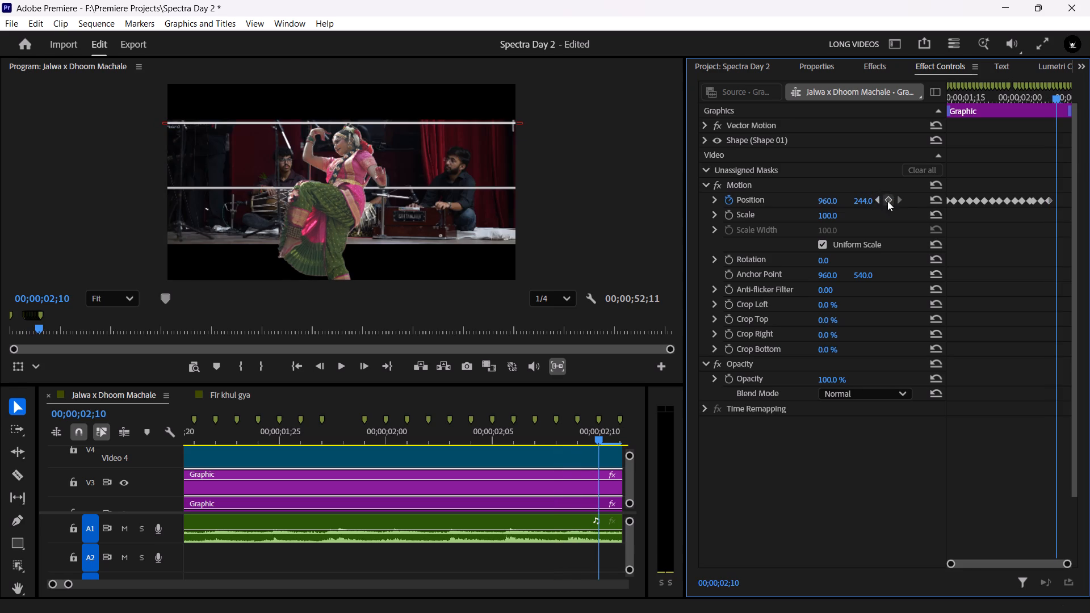
pyautogui.moveTo(865, 203); pyautogui.dragTo(846, 204)
# Keyframe the V3 line's vertical Position at 194 on 00;00;02;12, and check the frame at the graphic's end.
pyautogui.press('Right')
pyautogui.press('Right')
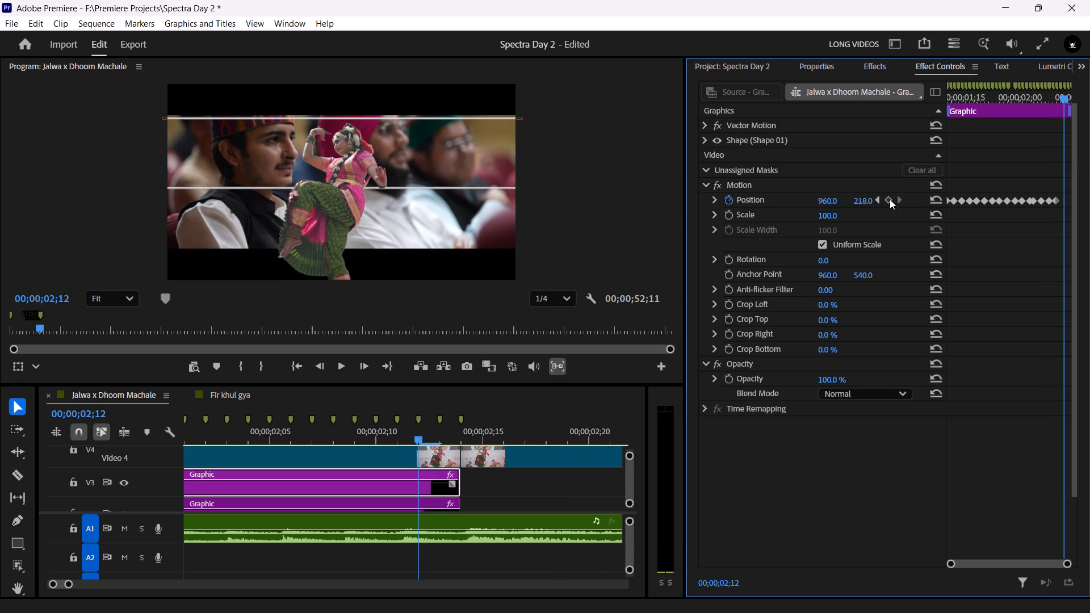
pyautogui.moveTo(859, 201); pyautogui.dragTo(845, 201)
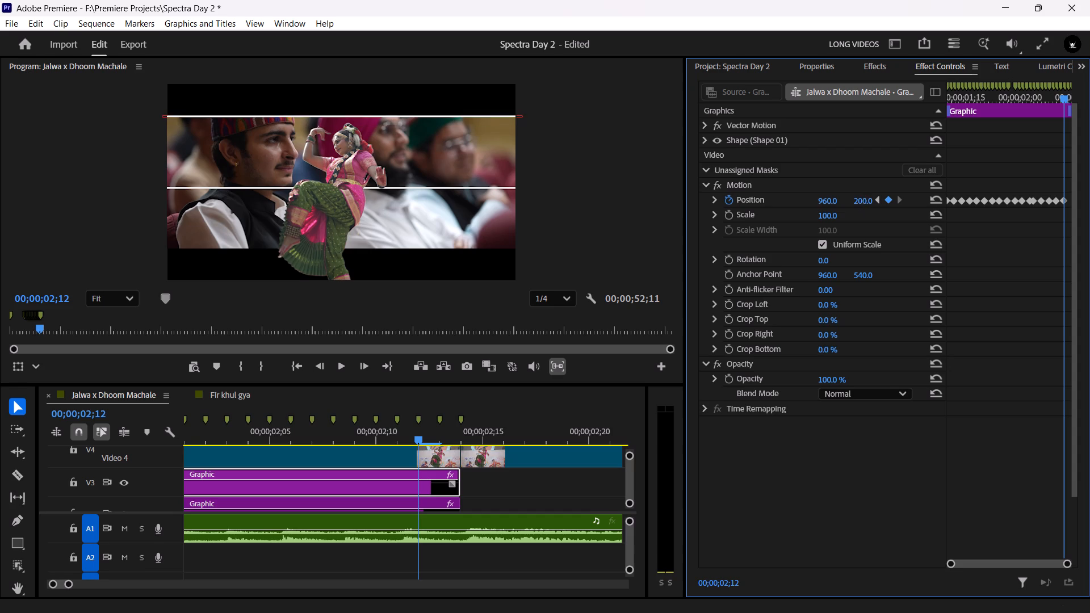
pyautogui.moveTo(845, 201); pyautogui.dragTo(869, 198)
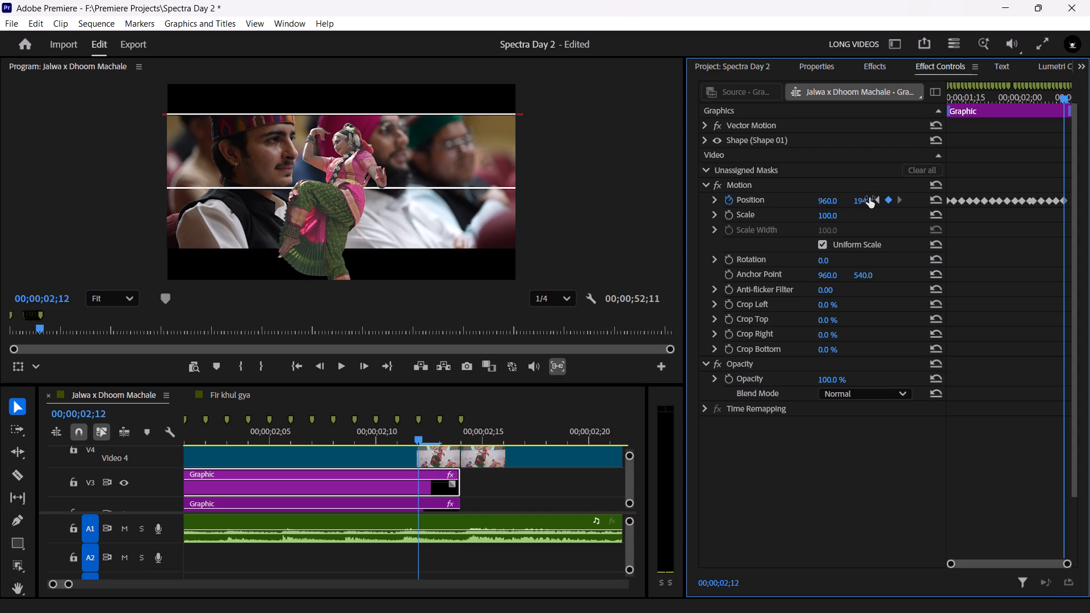
pyautogui.moveTo(869, 198); pyautogui.dragTo(841, 201)
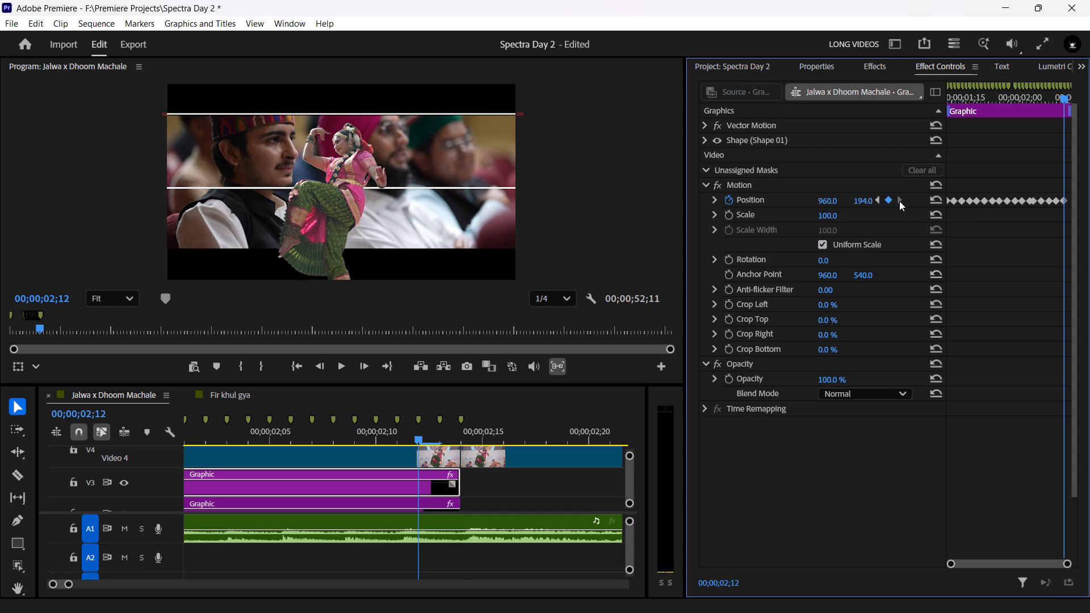
pyautogui.press('Right')
pyautogui.press('Right')
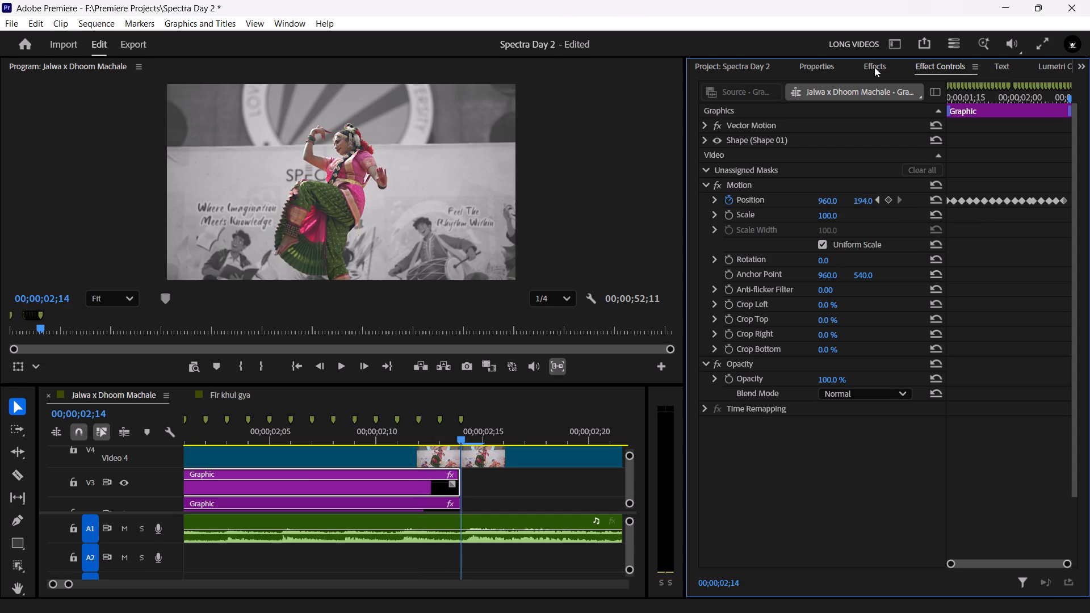
# Select the lower line's graphic beneath V3 and start its Position animation on 00;00;01;11 with vertical value 602.
pyautogui.moveTo(969, 95); pyautogui.dragTo(917, 104)
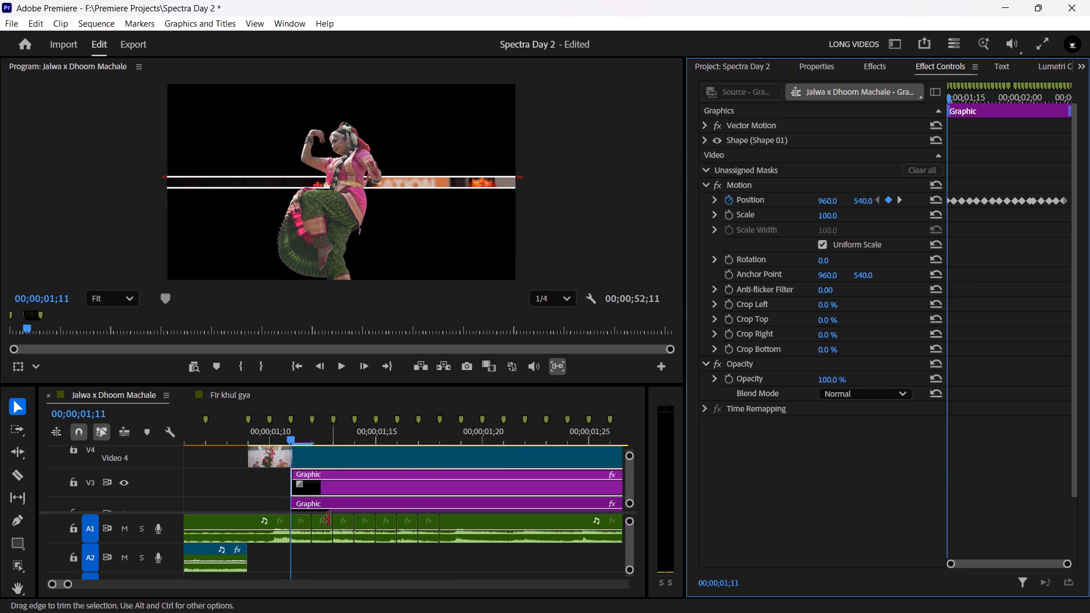
pyautogui.click(351, 507)
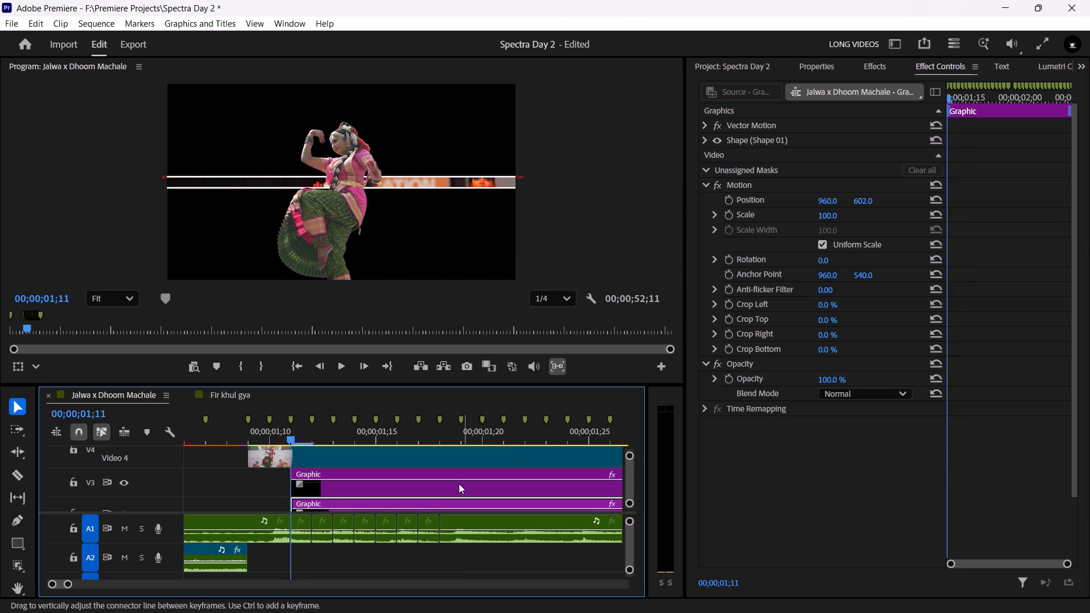
pyautogui.click(458, 482)
pyautogui.click(387, 505)
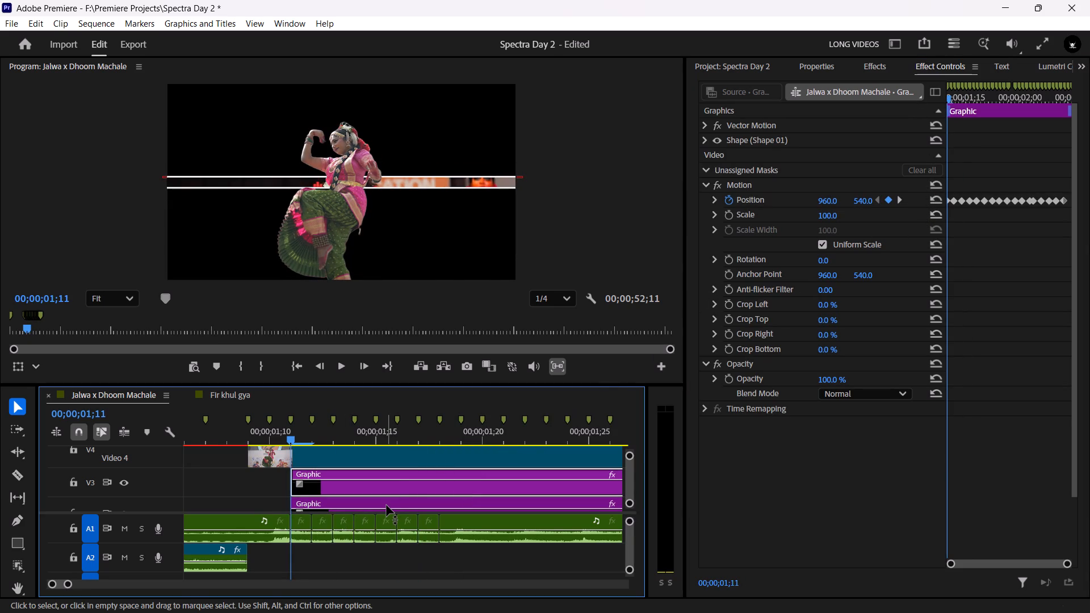
pyautogui.click(726, 201)
# Keyframe the lower line's vertical Position at 621 on 00;00;01;13 and 642 on 00;00;01;15, following the strip's lower edge.
pyautogui.press('Right')
pyautogui.press('Right')
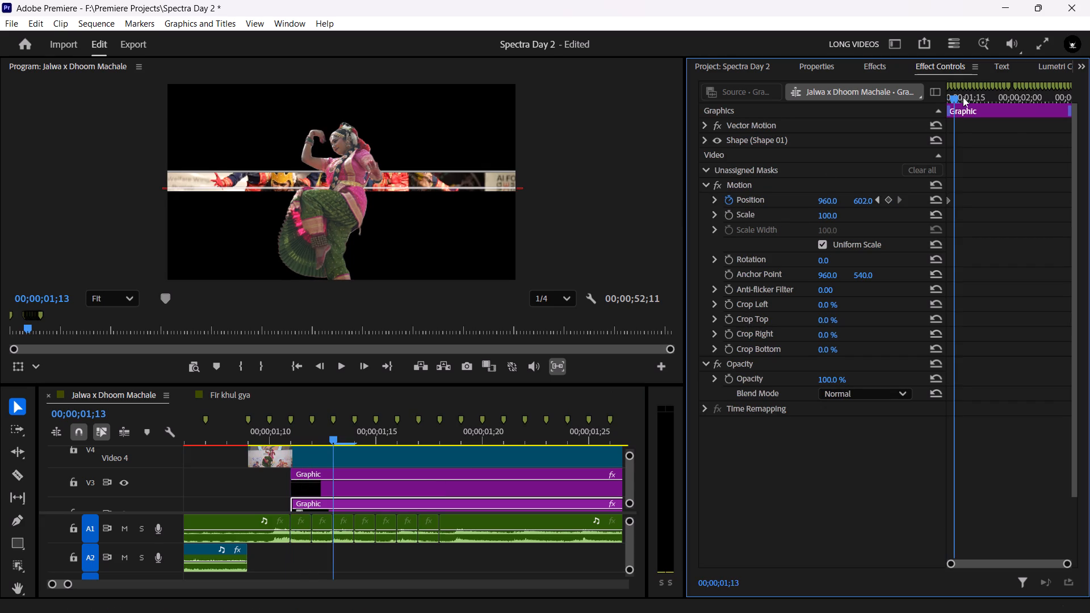
pyautogui.moveTo(857, 201); pyautogui.dragTo(860, 201)
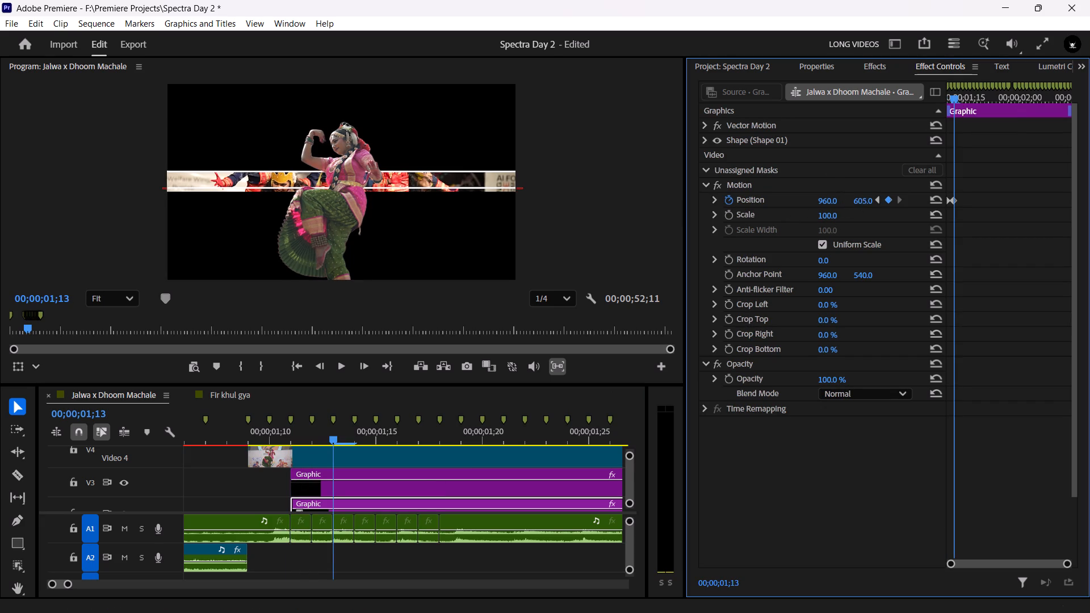
pyautogui.moveTo(860, 201); pyautogui.dragTo(870, 201)
pyautogui.press('Right')
pyautogui.press('Right')
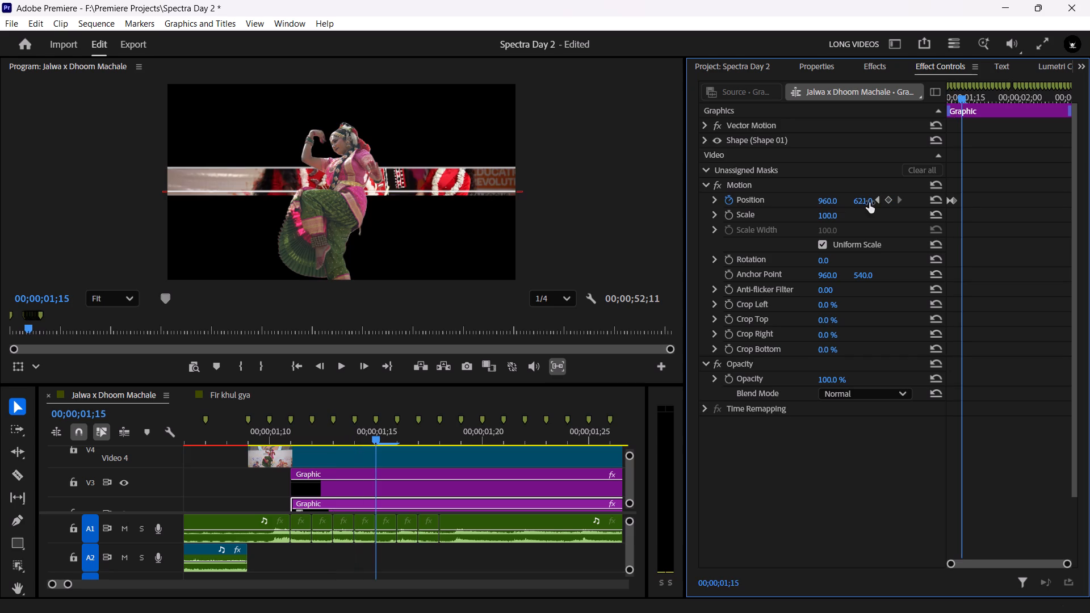
pyautogui.moveTo(860, 200); pyautogui.dragTo(874, 200)
# Keyframe the lower line's vertical Position at 661 on 00;00;01;17 and 686 on 00;00;01;19, following the strip's lower edge.
pyautogui.press('Right')
pyautogui.press('Right')
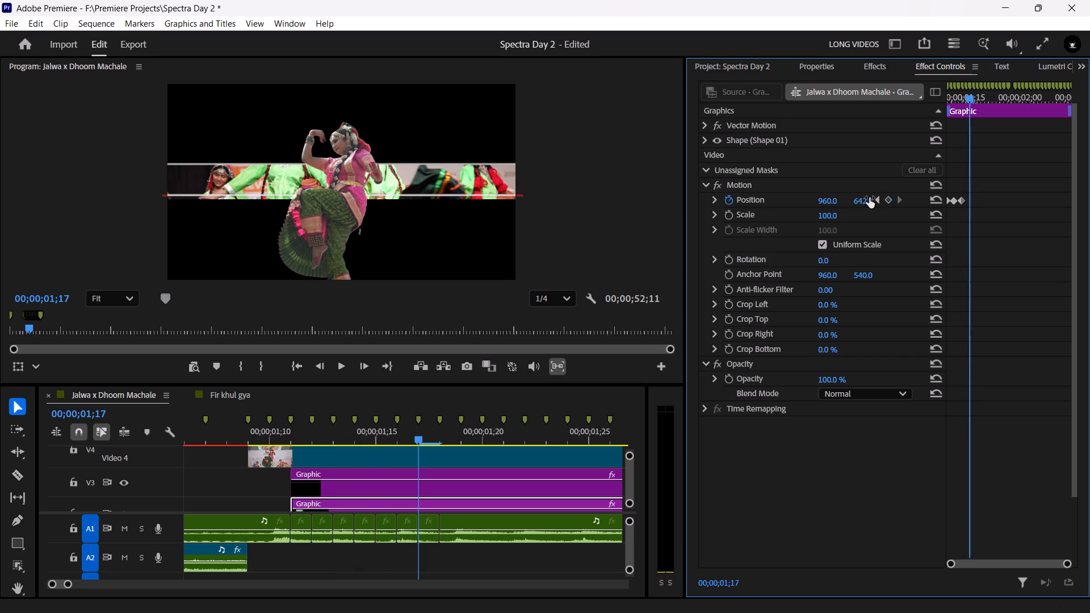
pyautogui.moveTo(861, 198); pyautogui.dragTo(878, 200)
pyautogui.press('Right')
pyautogui.press('Right')
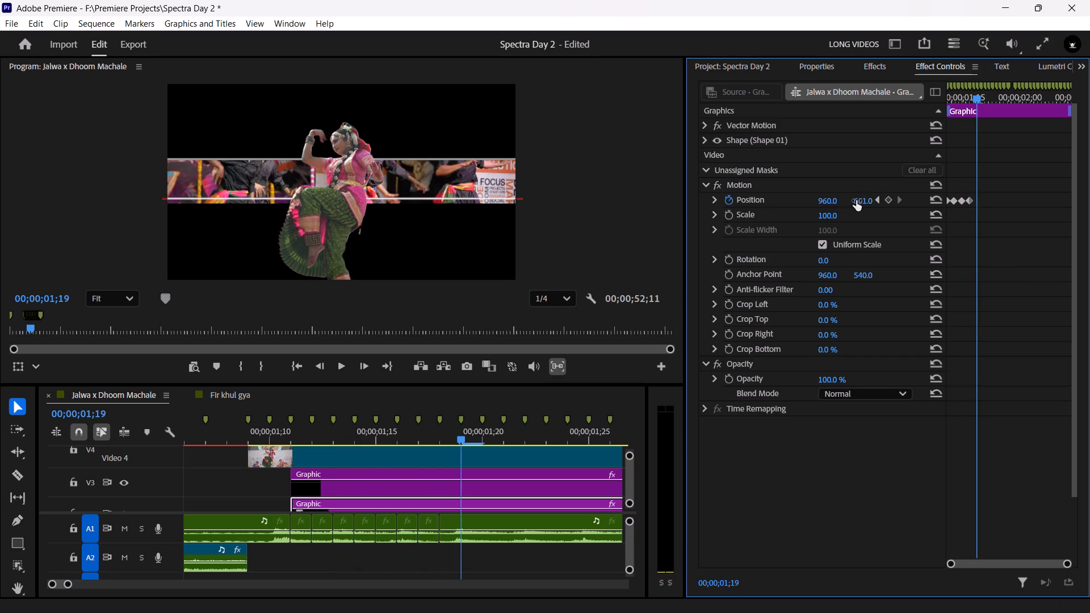
pyautogui.moveTo(856, 200); pyautogui.dragTo(873, 201)
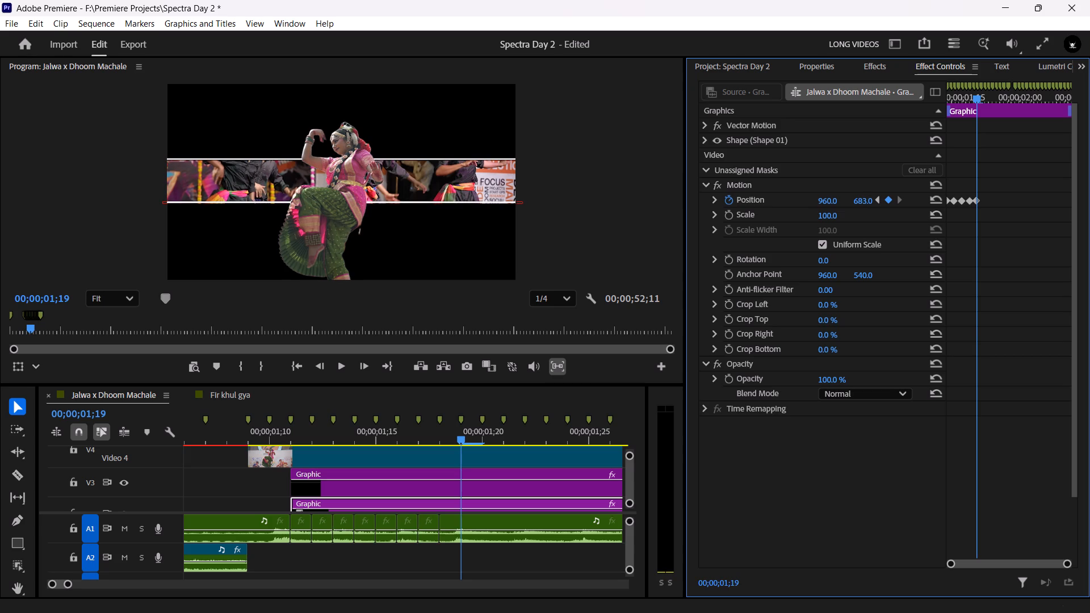
pyautogui.moveTo(873, 201); pyautogui.dragTo(875, 201)
# Keyframe the lower line's vertical Position at 707 on 00;00;01;21, and lower it to the strip's bottom edge on 00;00;01;23.
pyautogui.press('Right')
pyautogui.press('Right')
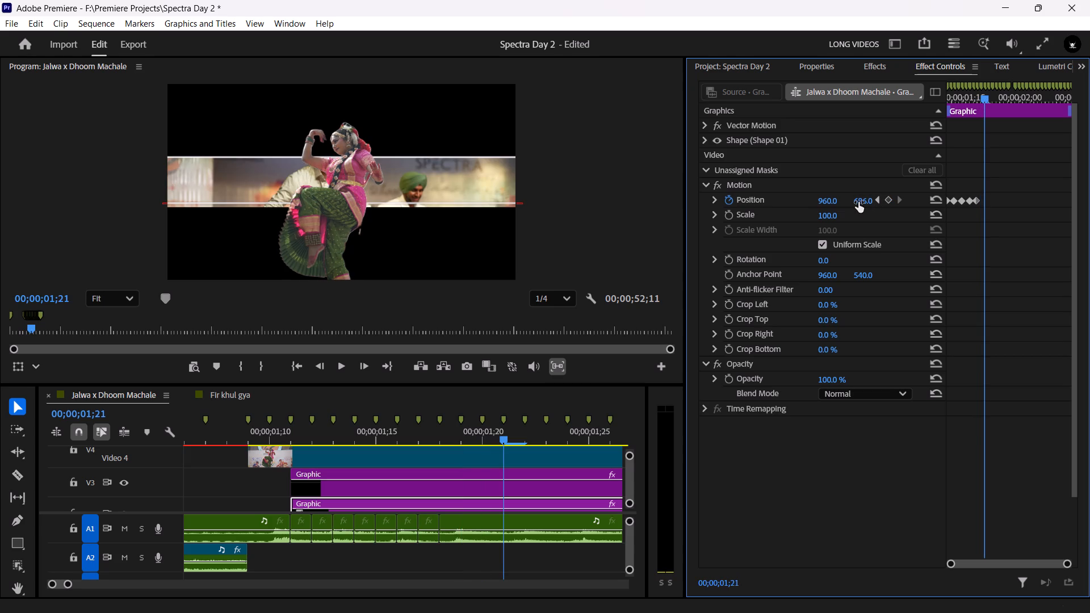
pyautogui.moveTo(858, 199); pyautogui.dragTo(871, 199)
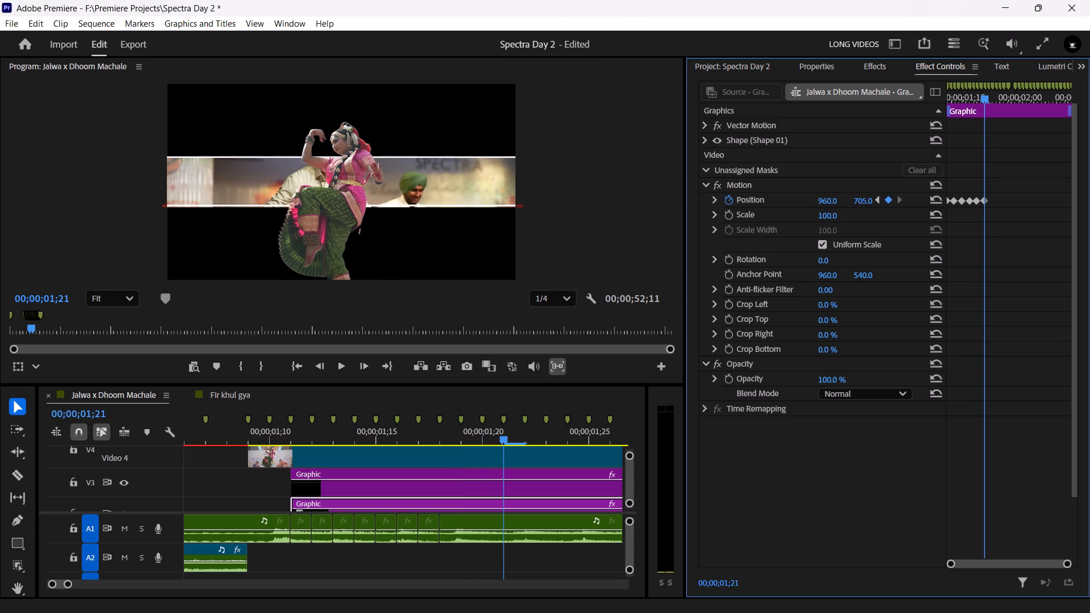
pyautogui.moveTo(871, 199); pyautogui.dragTo(873, 199)
pyautogui.press('Right')
pyautogui.press('Right')
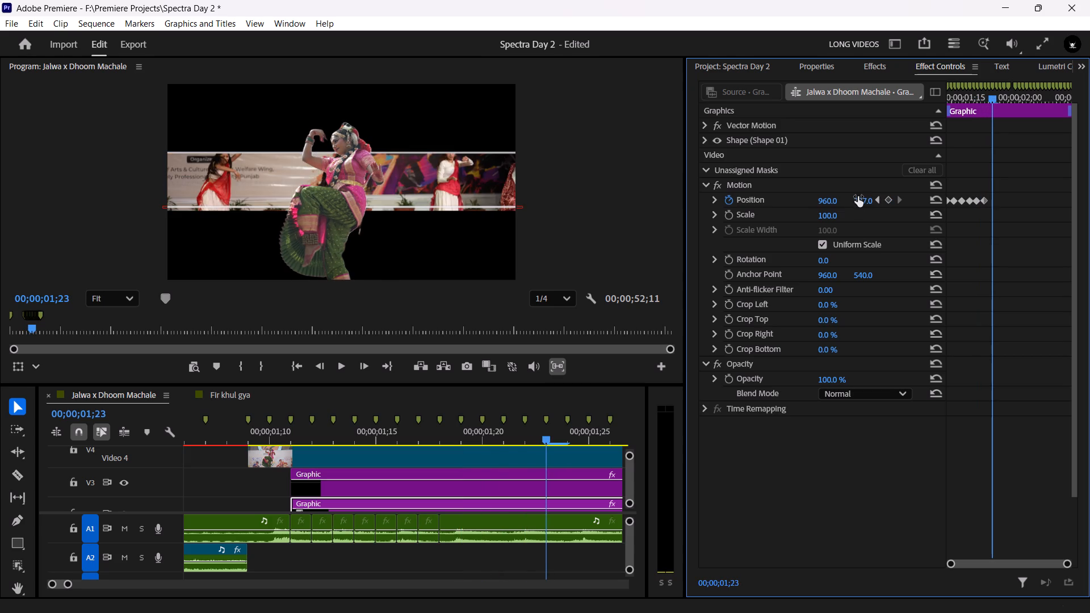
pyautogui.moveTo(861, 199); pyautogui.dragTo(877, 200)
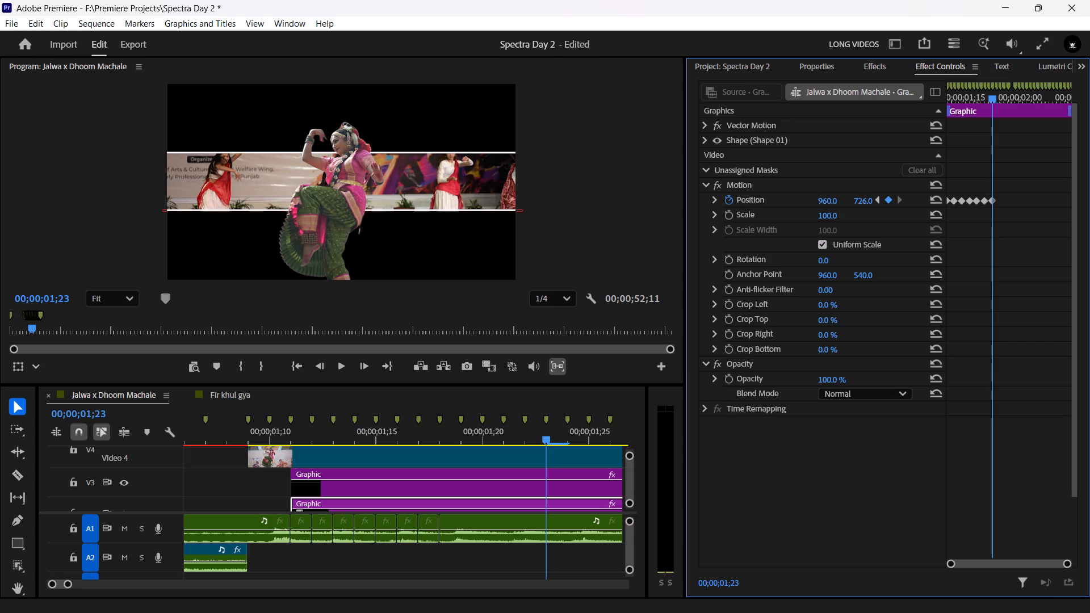
pyautogui.moveTo(877, 200); pyautogui.dragTo(878, 200)
# Keyframe the lower line's vertical Position at 748 on 00;00;01;25, and lower it to the strip's bottom edge on 00;00;01;27.
pyautogui.press('Right')
pyautogui.press('Right')
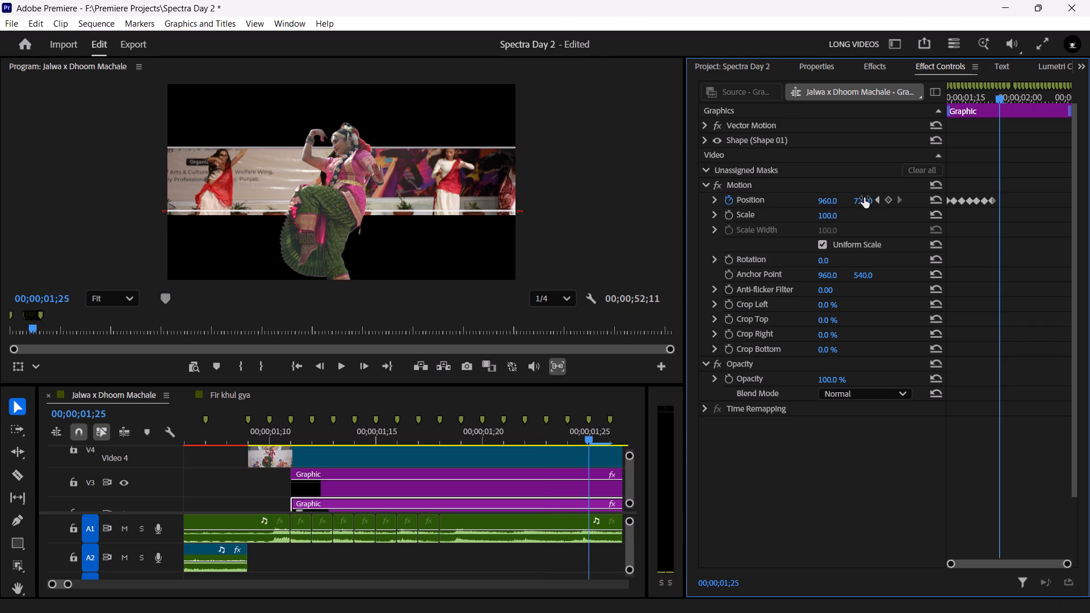
pyautogui.moveTo(860, 198); pyautogui.dragTo(875, 200)
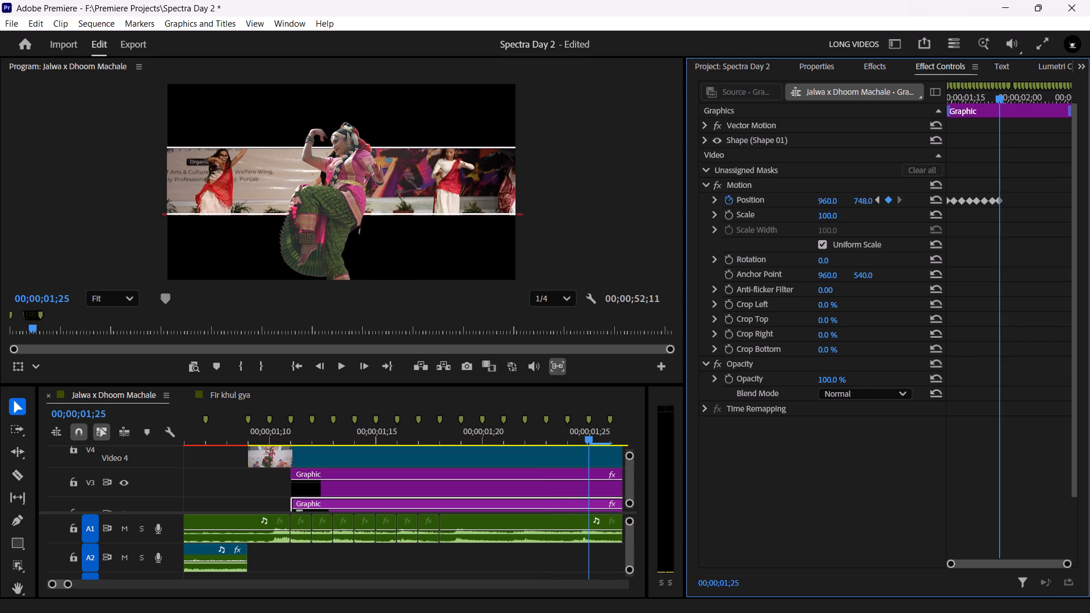
pyautogui.moveTo(875, 200); pyautogui.dragTo(876, 200)
pyautogui.press('Right')
pyautogui.press('Right')
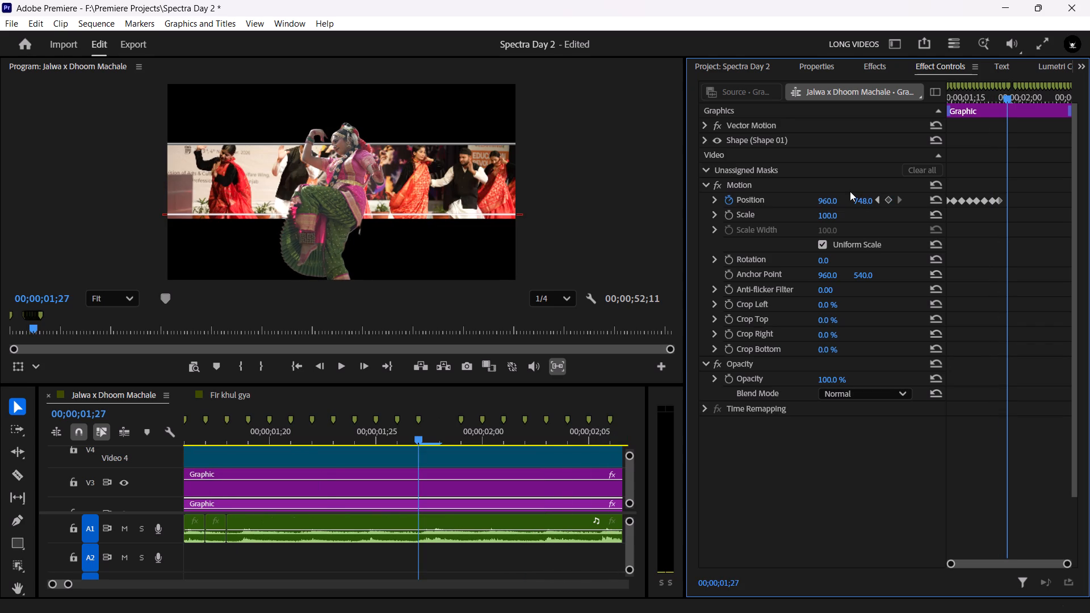
pyautogui.moveTo(860, 198); pyautogui.dragTo(875, 199)
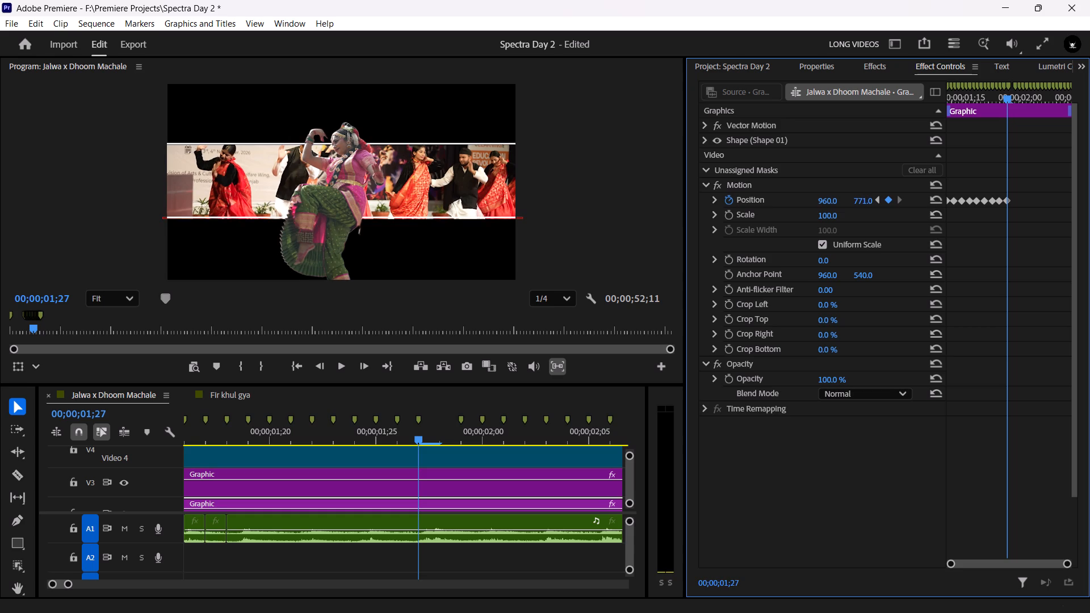
pyautogui.moveTo(875, 199); pyautogui.dragTo(878, 199)
# Keyframe the lower line's vertical Position at about 797 on 00;00;01;29 and about 815 on 00;00;02;01, following the strip's lower edge.
pyautogui.press('Right')
pyautogui.press('Right')
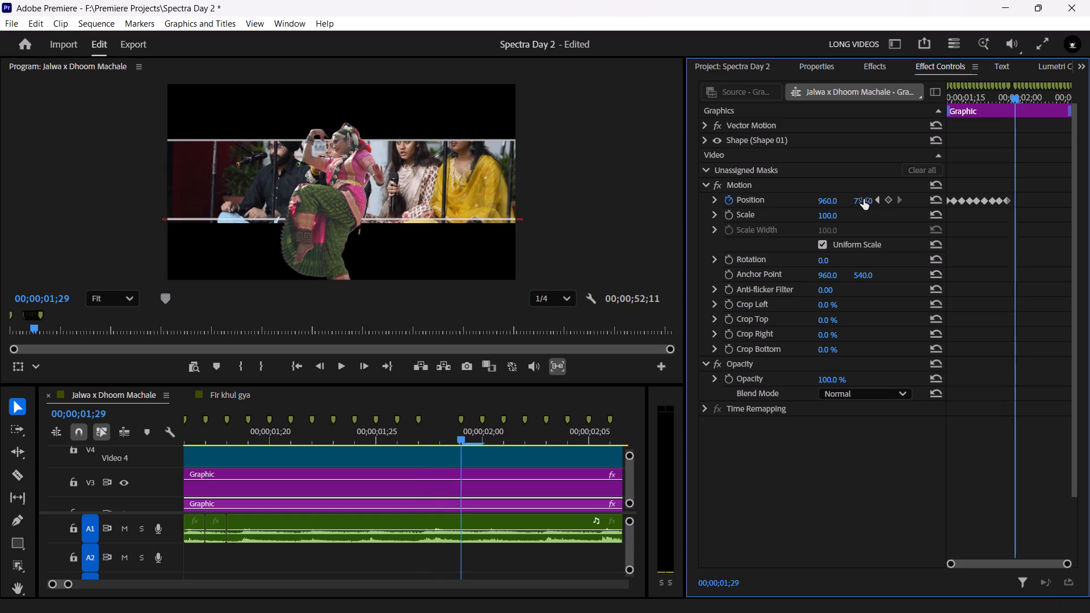
pyautogui.moveTo(858, 200); pyautogui.dragTo(876, 200)
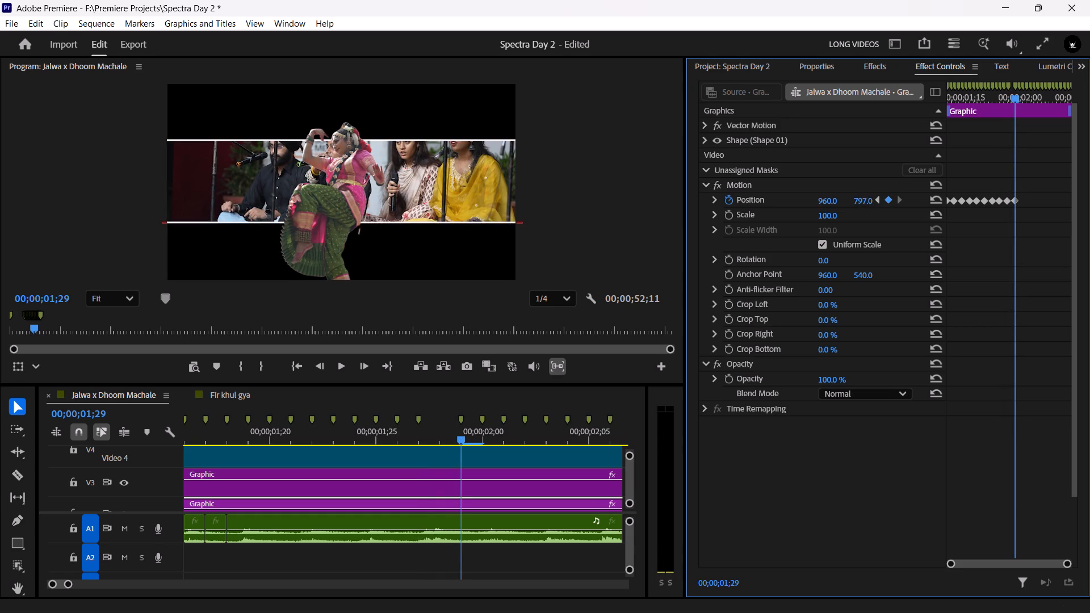
pyautogui.moveTo(876, 200); pyautogui.dragTo(877, 200)
pyautogui.press('Right')
pyautogui.press('Right')
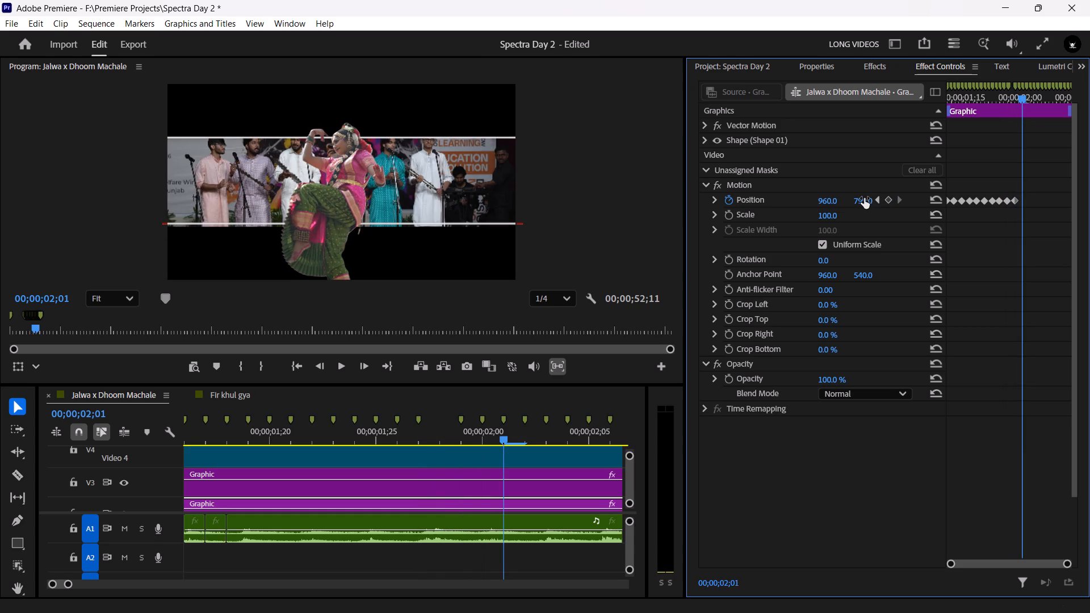
pyautogui.moveTo(858, 201); pyautogui.dragTo(870, 201)
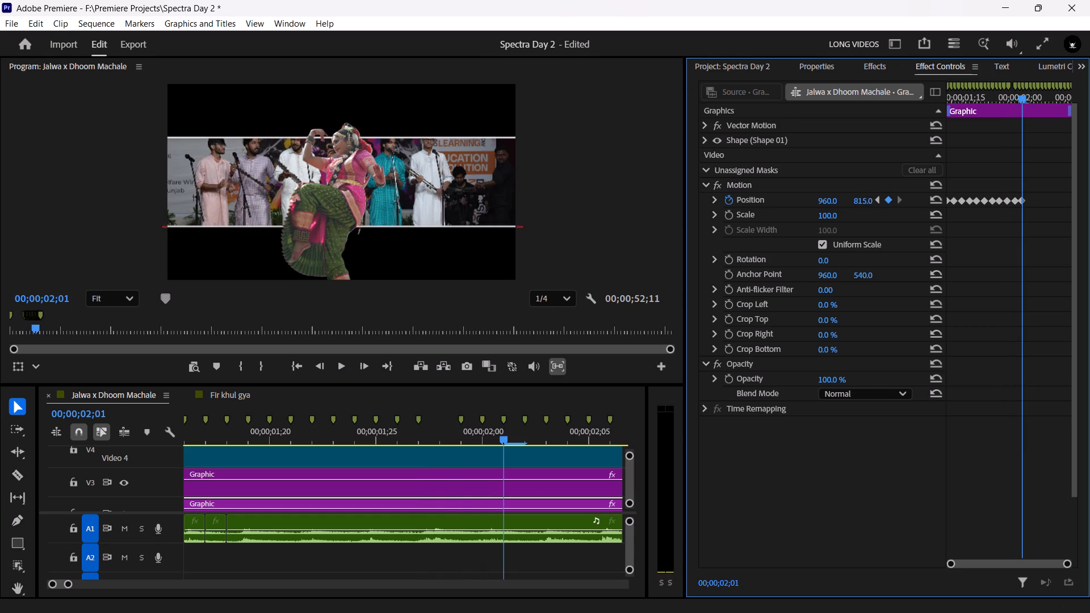
pyautogui.moveTo(870, 201); pyautogui.dragTo(870, 201)
# Keyframe the lower line's vertical Position at about 841 on 00;00;02;03, and lower it to the strip's bottom edge on 00;00;02;05.
pyautogui.press('Right')
pyautogui.press('Right')
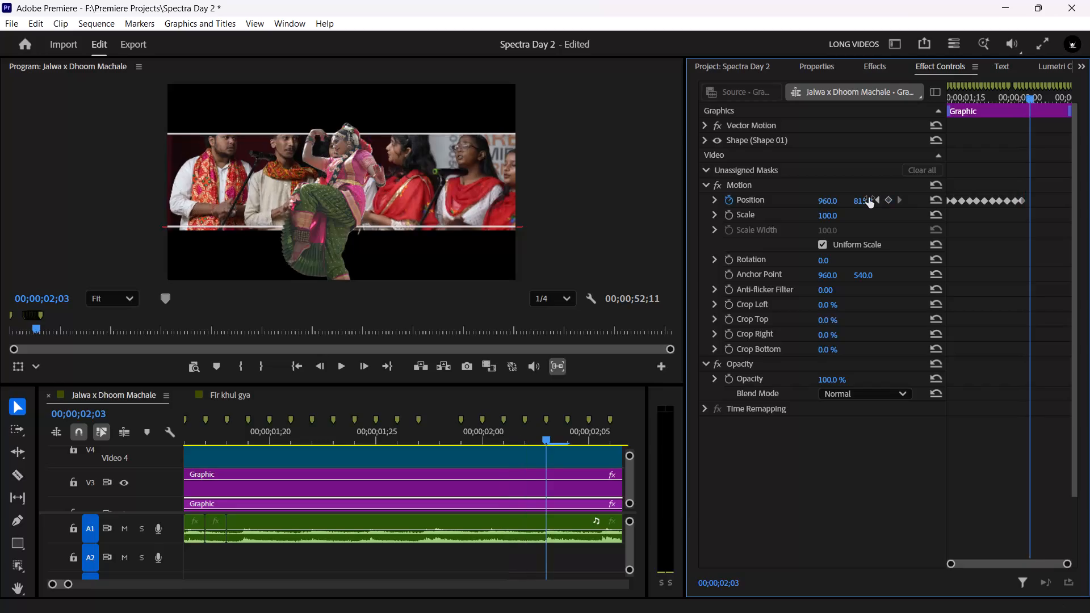
pyautogui.moveTo(858, 199); pyautogui.dragTo(878, 200)
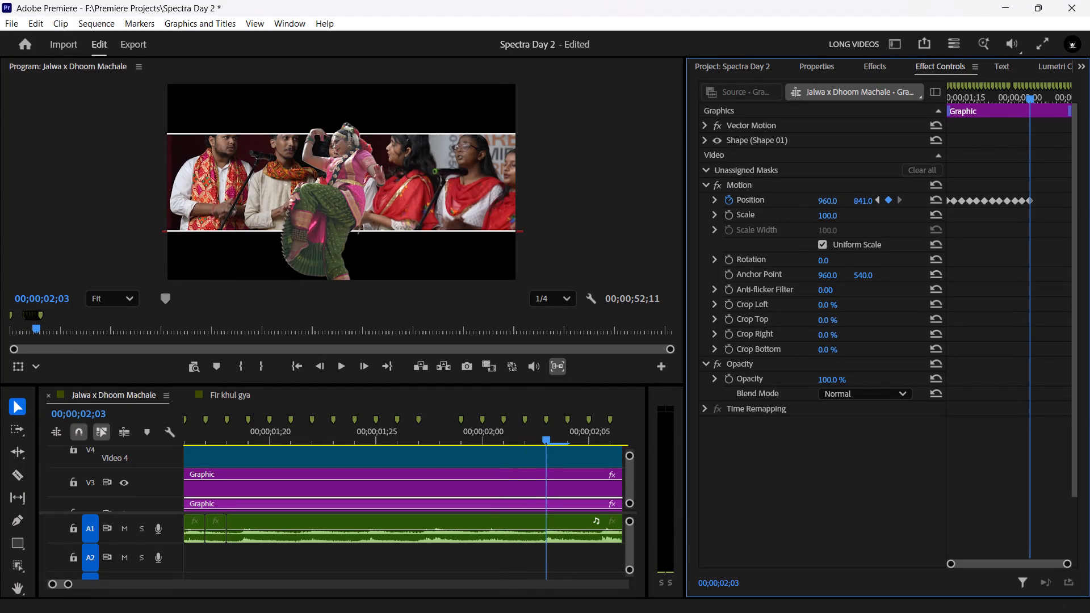
pyautogui.moveTo(878, 200); pyautogui.dragTo(878, 200)
pyautogui.press('Right')
pyautogui.press('Right')
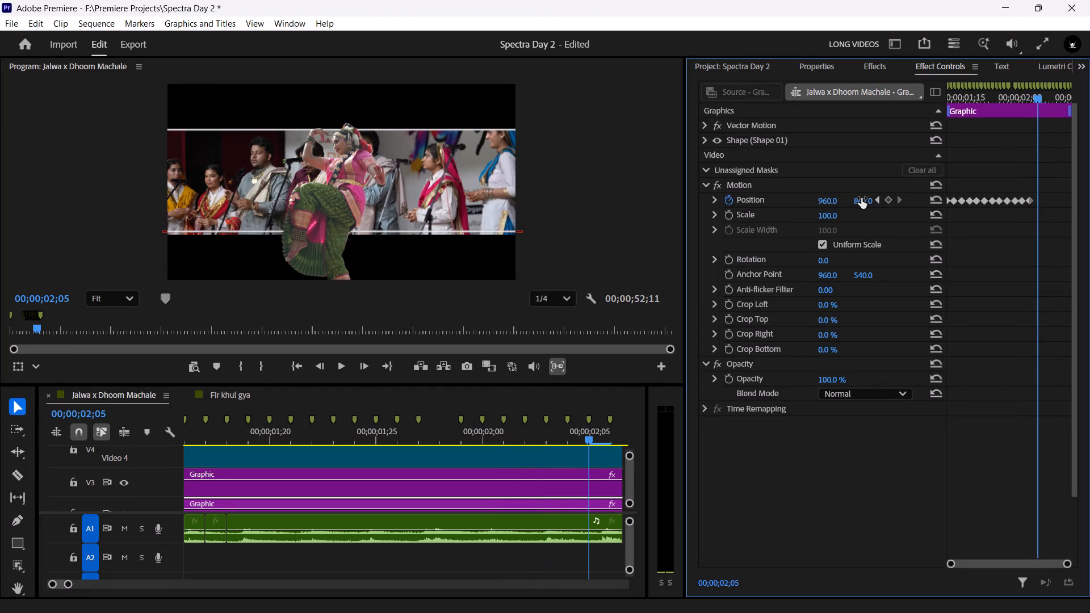
pyautogui.moveTo(858, 198); pyautogui.dragTo(875, 200)
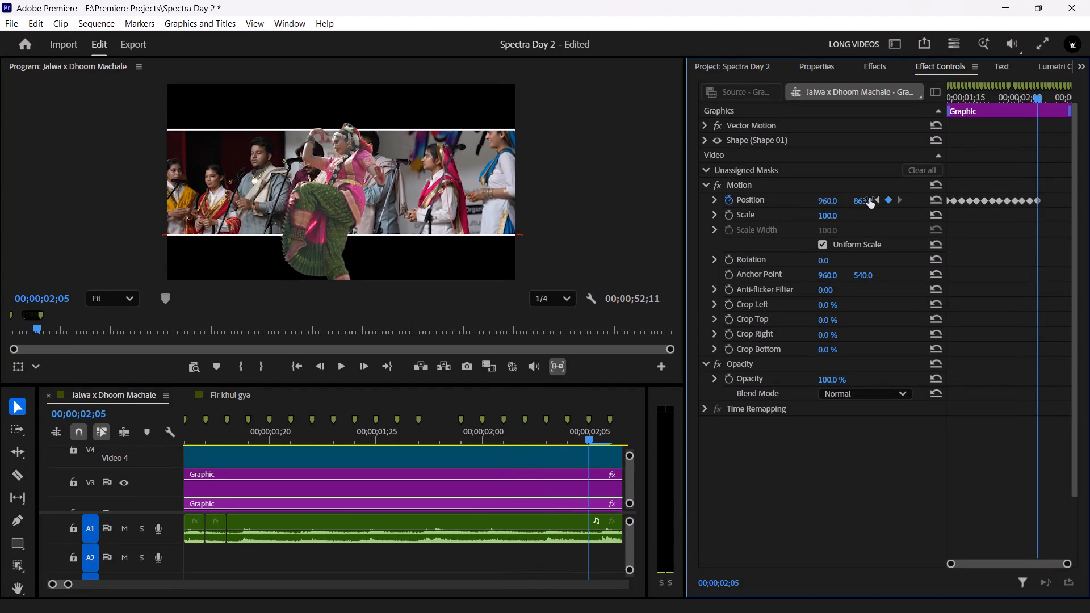
# Lower the line to the strip's bottom edge on 00;00;02;07, and keyframe its vertical Position at about 904 on 00;00;02;09.
pyautogui.press('Right')
pyautogui.press('Right')
pyautogui.moveTo(857, 199); pyautogui.dragTo(865, 199)
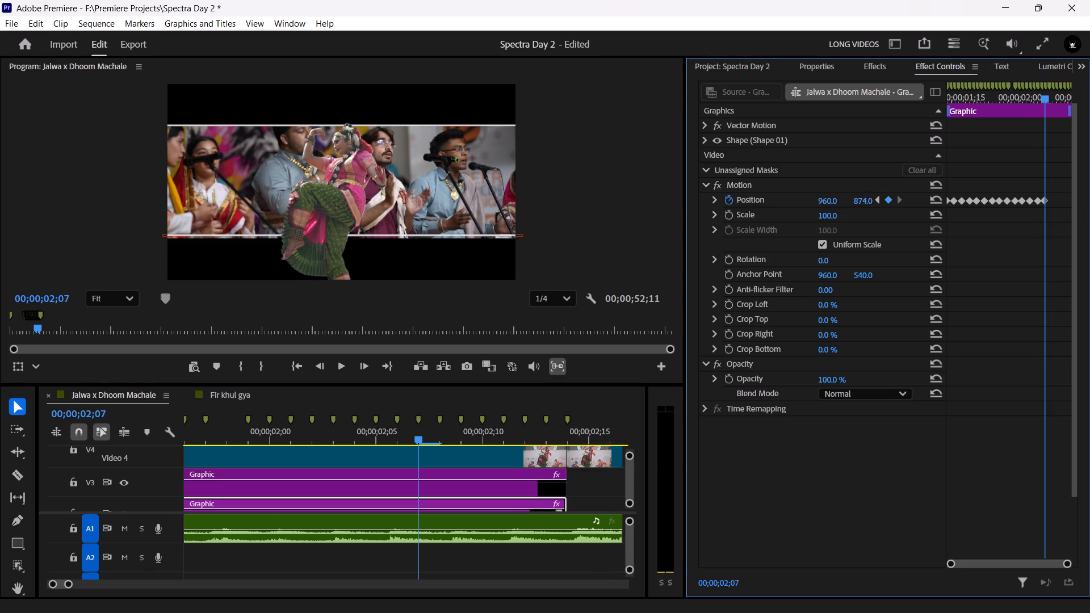
pyautogui.moveTo(865, 199); pyautogui.dragTo(874, 199)
pyautogui.press('Right')
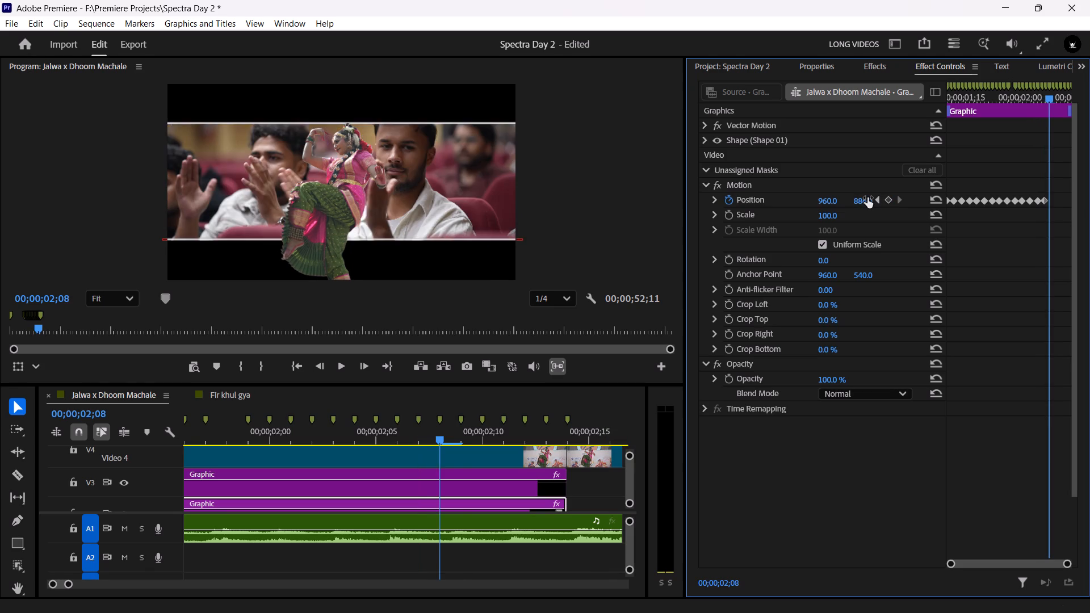
pyautogui.press('Right')
pyautogui.moveTo(861, 198); pyautogui.dragTo(875, 199)
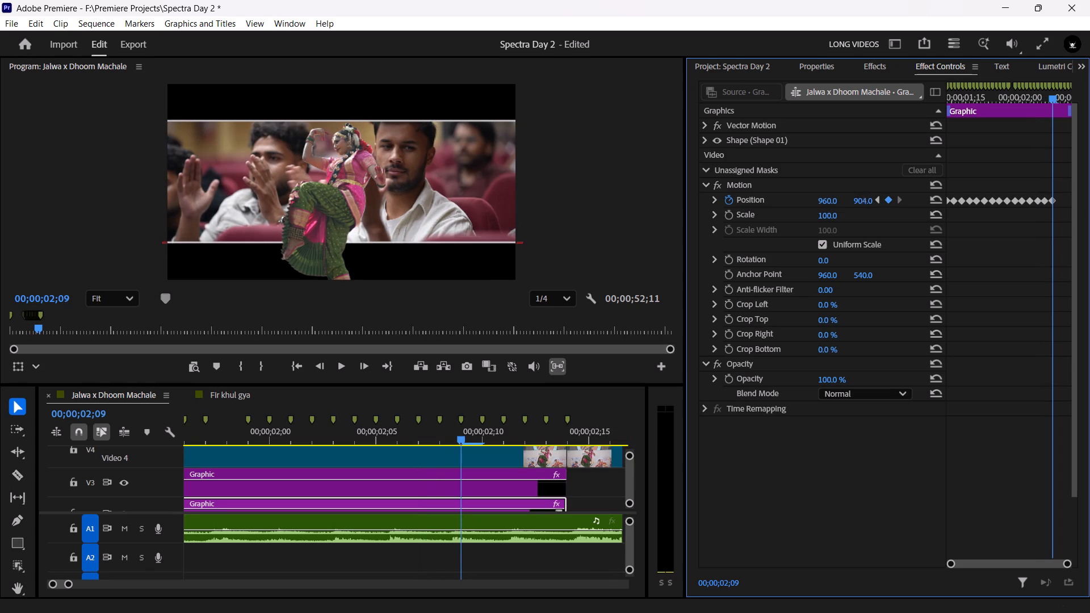
pyautogui.moveTo(875, 199); pyautogui.dragTo(877, 199)
# Keyframe the lower line's vertical Position at 922 on 00;00;02;11 and 944 on 00;00;02;13, following the strip's lower edge.
pyautogui.press('Right')
pyautogui.press('Right')
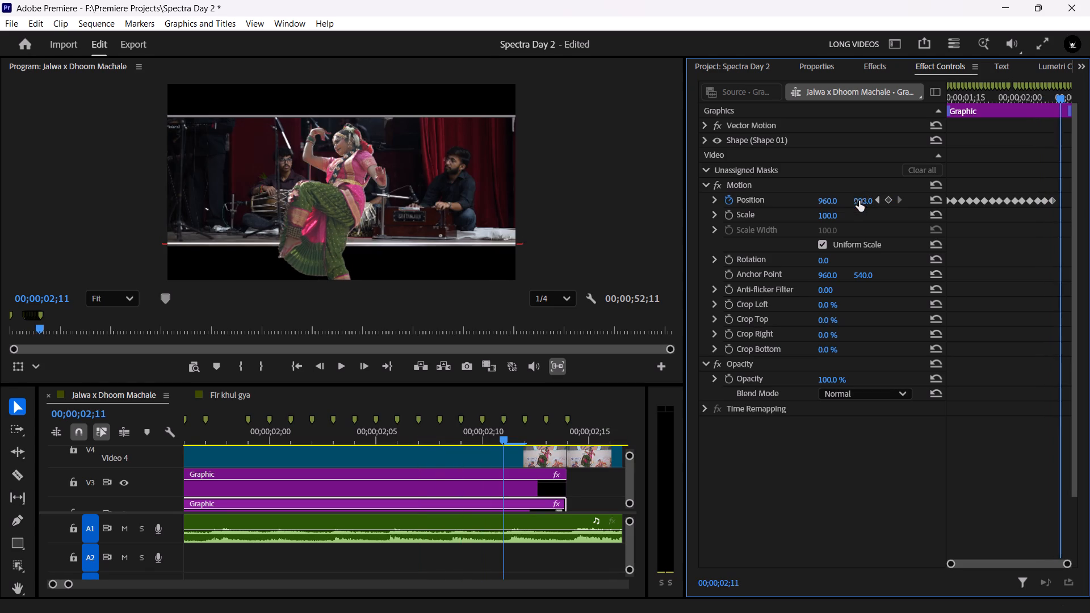
pyautogui.moveTo(858, 199); pyautogui.dragTo(875, 200)
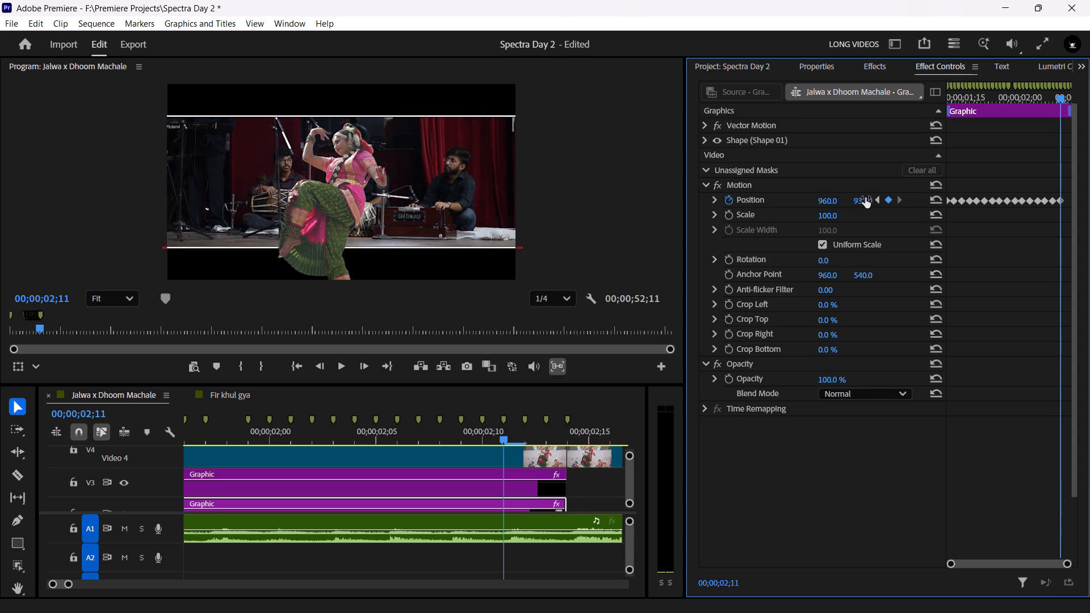
pyautogui.moveTo(863, 198); pyautogui.dragTo(861, 198)
pyautogui.moveTo(861, 198); pyautogui.dragTo(856, 198)
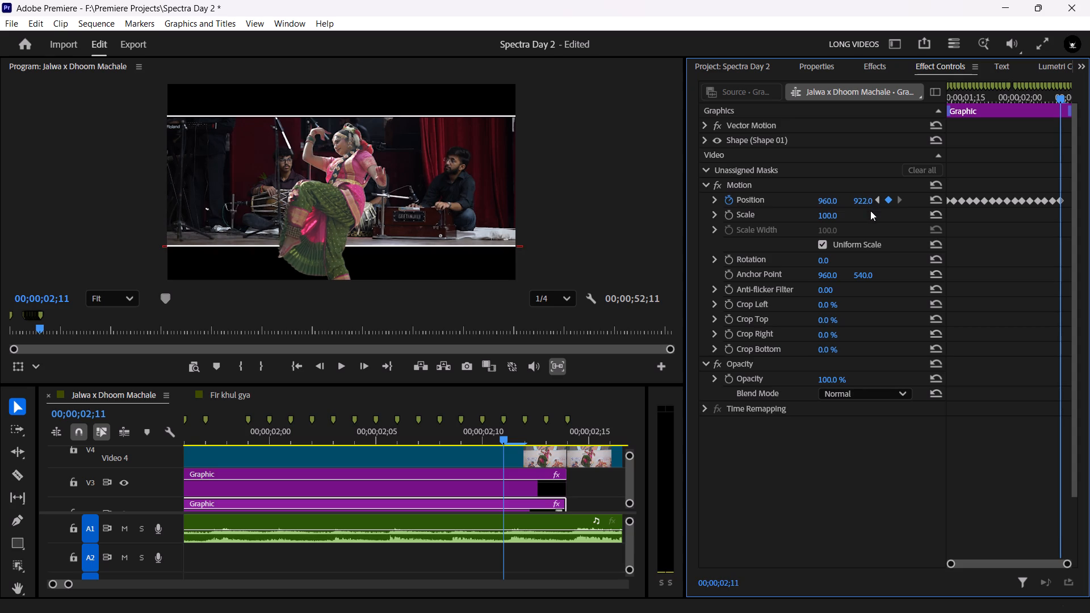
pyautogui.press('Right')
pyautogui.press('Right')
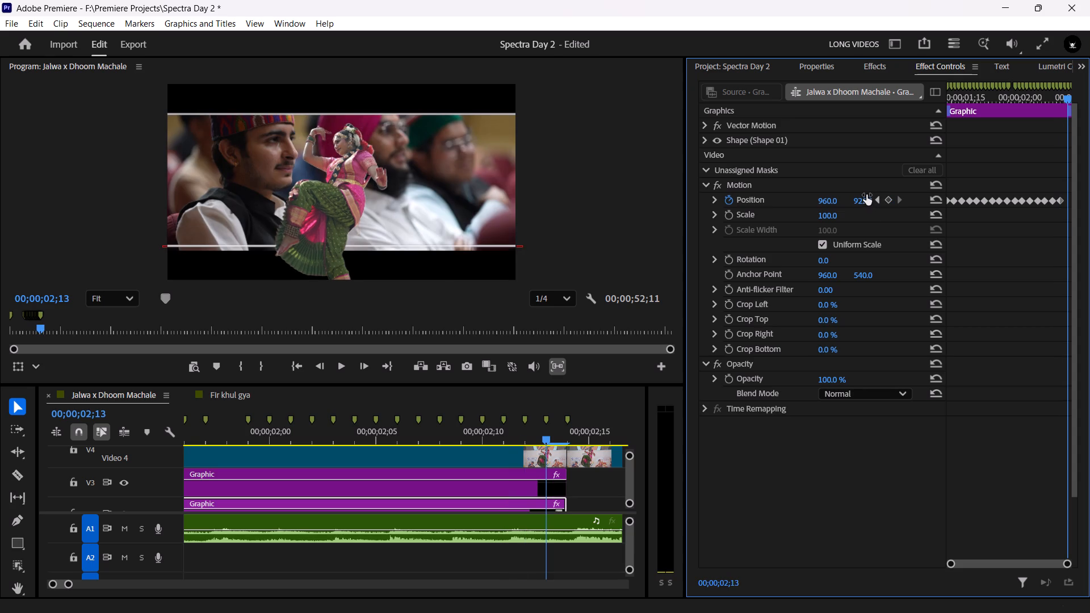
pyautogui.moveTo(857, 199); pyautogui.dragTo(879, 201)
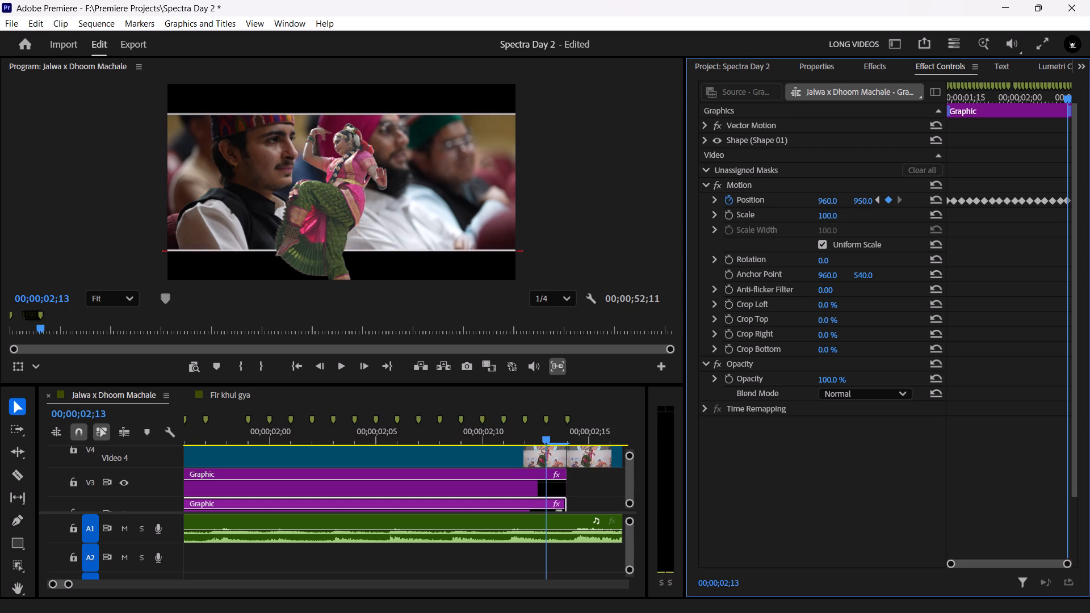
pyautogui.moveTo(879, 201); pyautogui.dragTo(874, 201)
# Play back the strip section repeatedly from its start to check how both border lines follow the expanding edges.
pyautogui.press('Right')
pyautogui.press('Right')
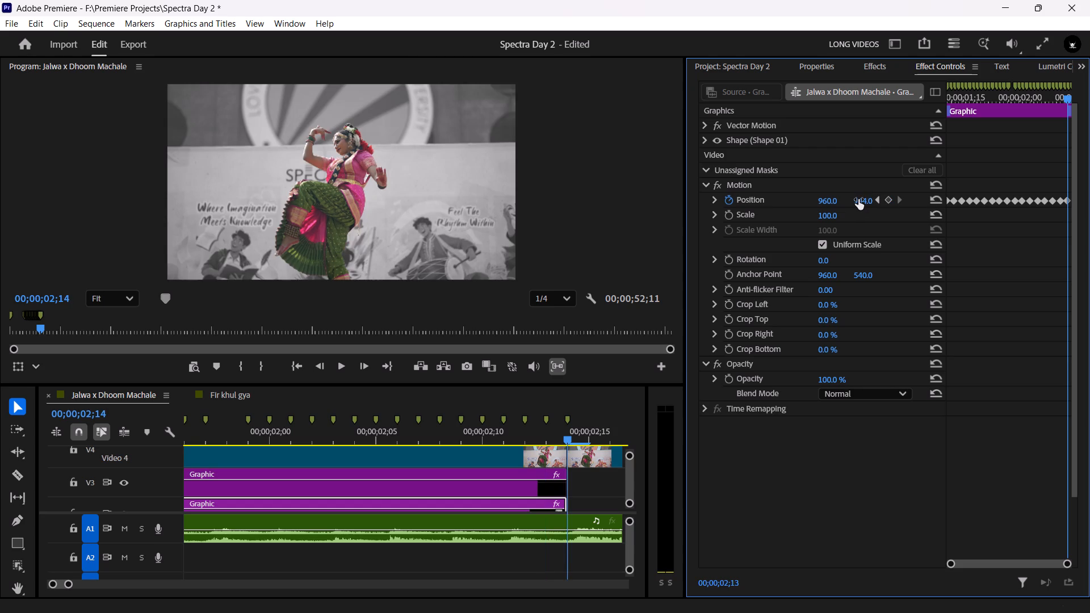
pyautogui.moveTo(960, 100); pyautogui.dragTo(914, 101)
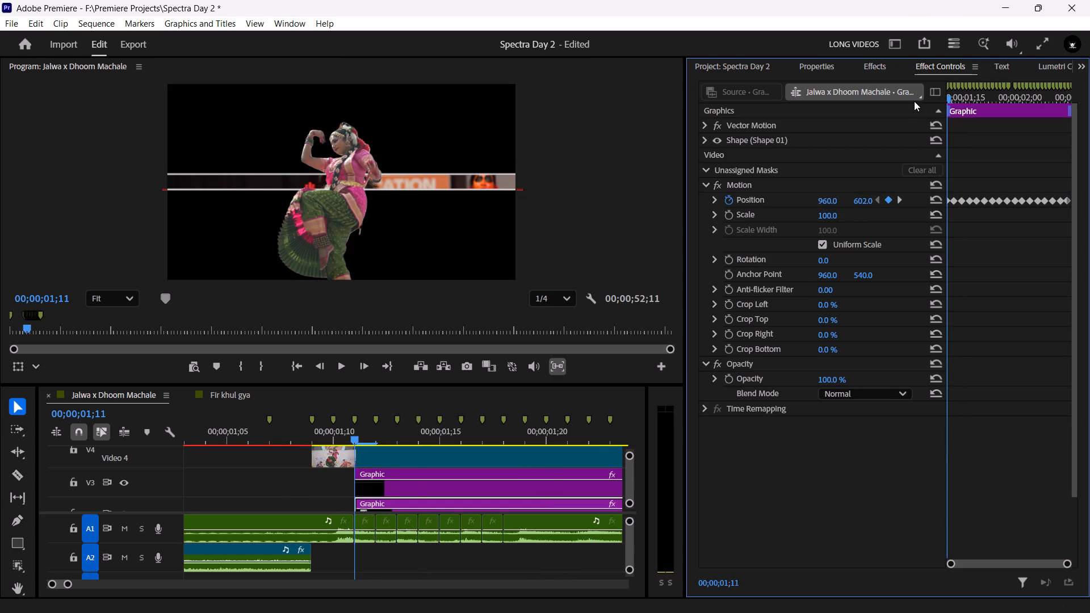
pyautogui.press('space')
pyautogui.press('space')
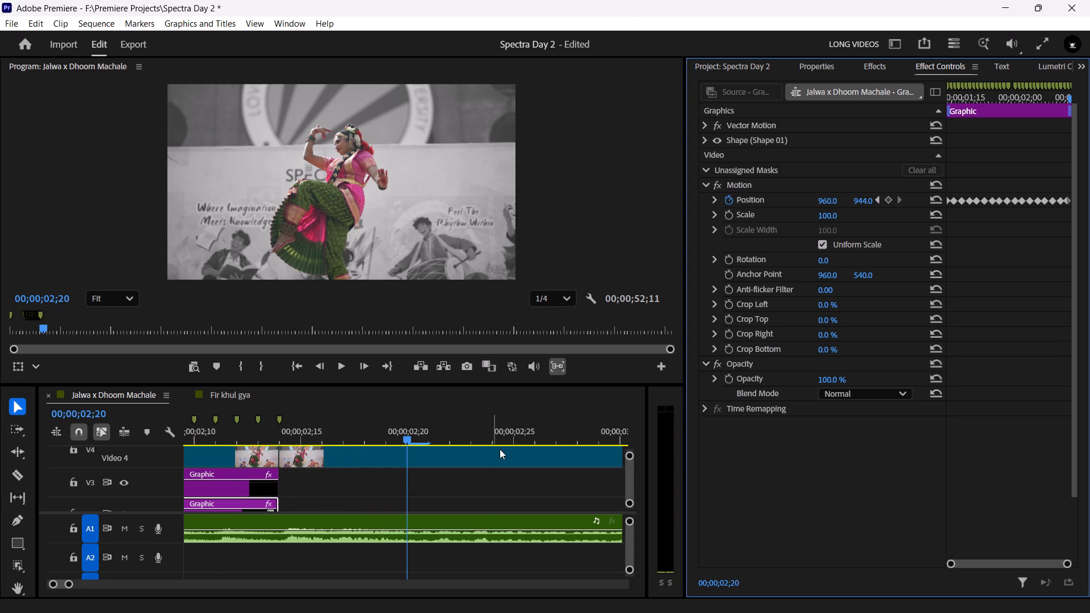
pyautogui.click(406, 506)
pyautogui.click(379, 502)
pyautogui.moveTo(369, 430); pyautogui.dragTo(12, 447)
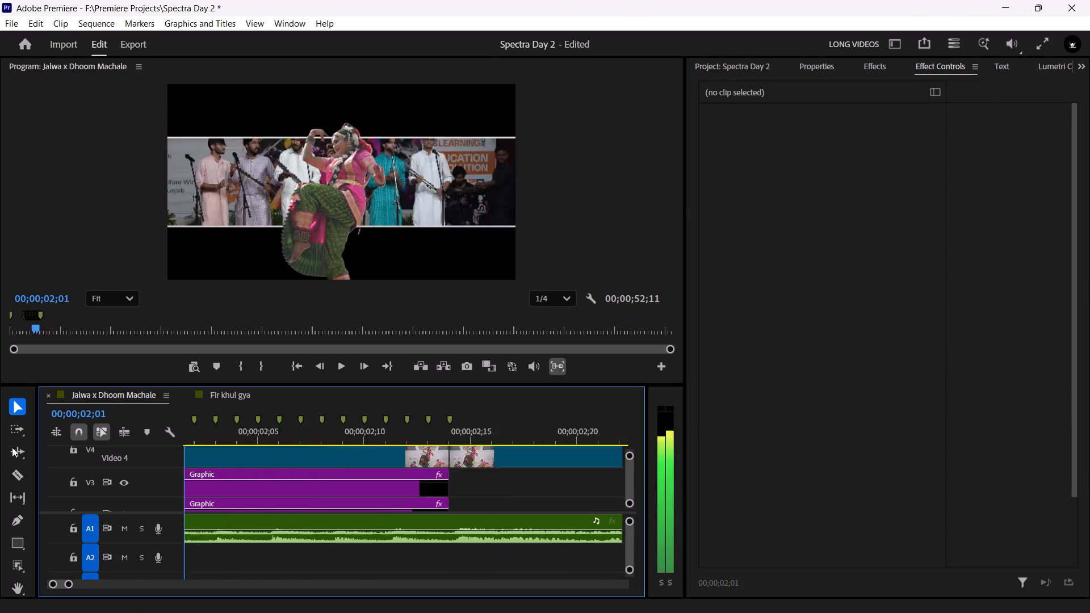
pyautogui.moveTo(12, 447); pyautogui.dragTo(0, 454)
pyautogui.moveTo(22, 328); pyautogui.dragTo(0, 324)
pyautogui.press('space')
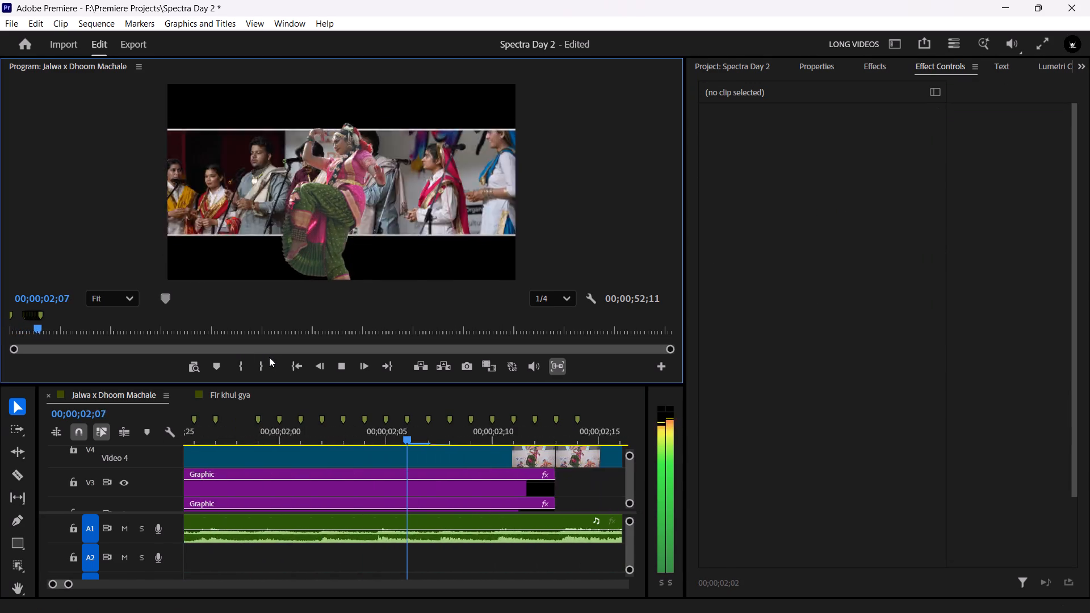
pyautogui.press('space')
pyautogui.scroll(13, 264, 493)
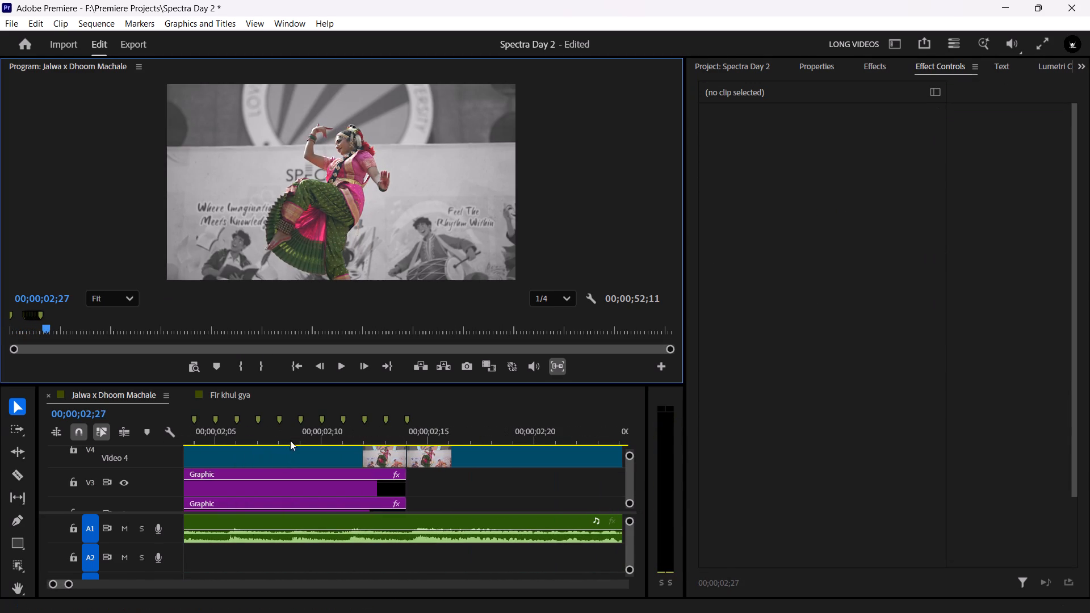
pyautogui.moveTo(288, 437); pyautogui.dragTo(0, 450)
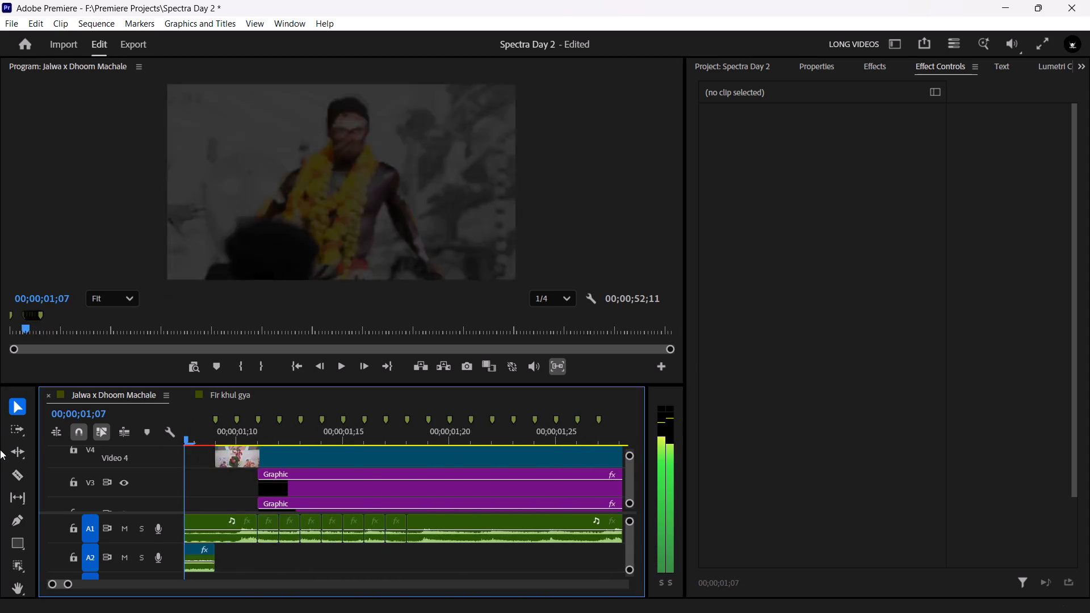
pyautogui.moveTo(0, 450); pyautogui.dragTo(0, 451)
pyautogui.press('space')
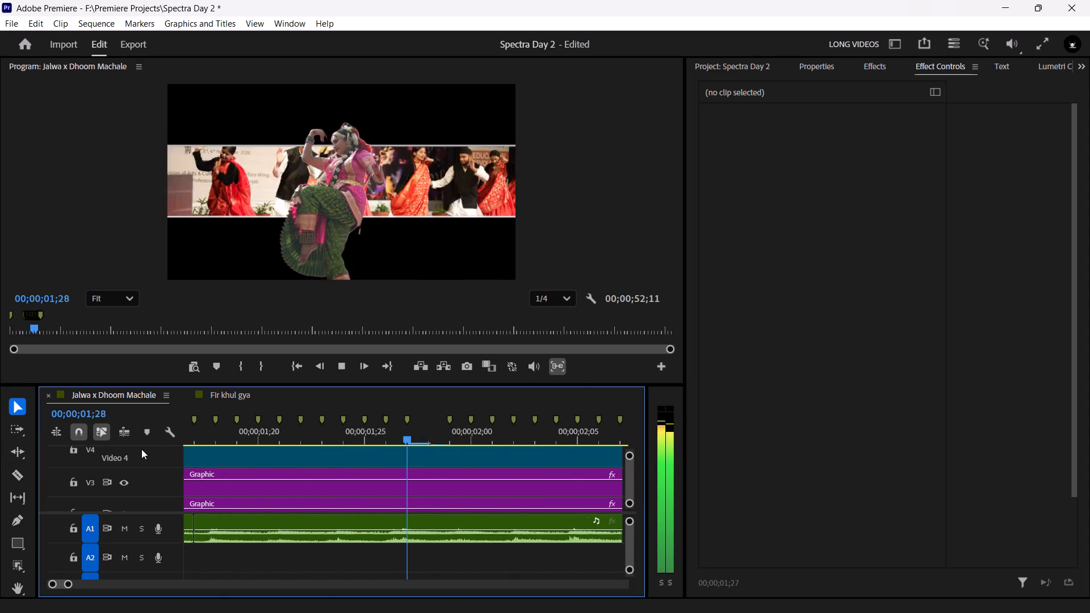
pyautogui.press('space')
# Save the project.
pyautogui.hotkey('ctrl', 's')
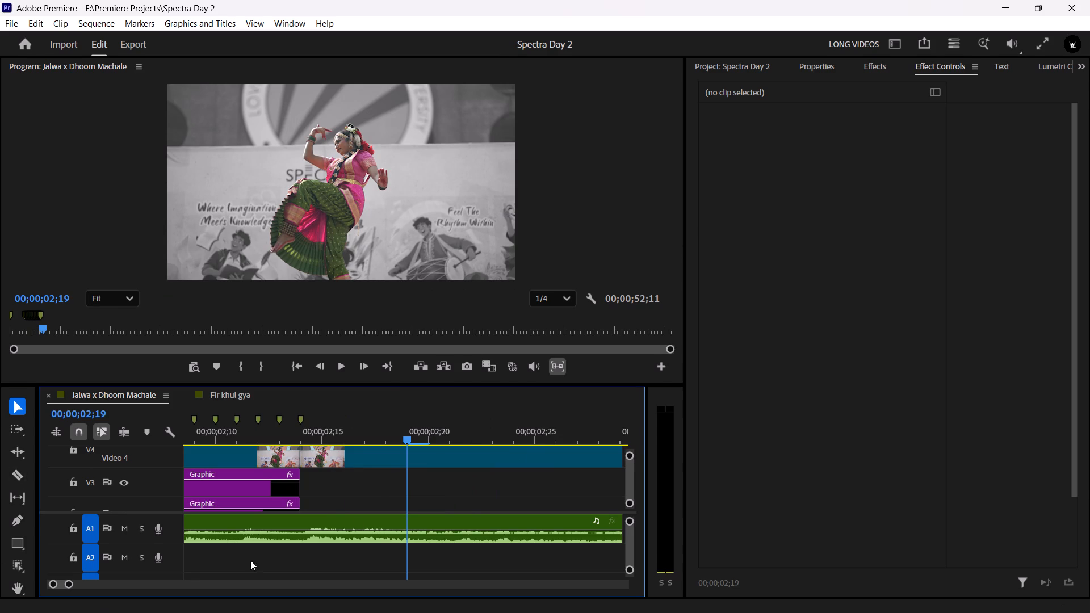
# Animate the Scale of the V4 dancer clip following the strip section from 100 on 00;00;02;14 to 126 on 00;00;03;00.
pyautogui.moveTo(307, 436); pyautogui.dragTo(297, 435)
pyautogui.press('space')
pyautogui.press('space')
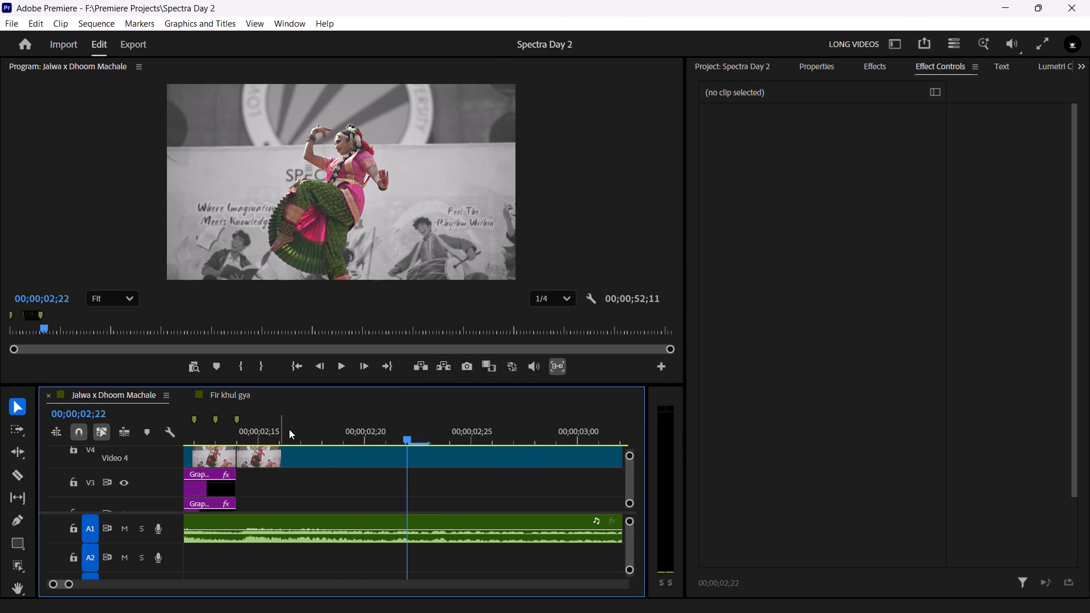
pyautogui.moveTo(288, 429); pyautogui.dragTo(245, 429)
pyautogui.click(268, 458)
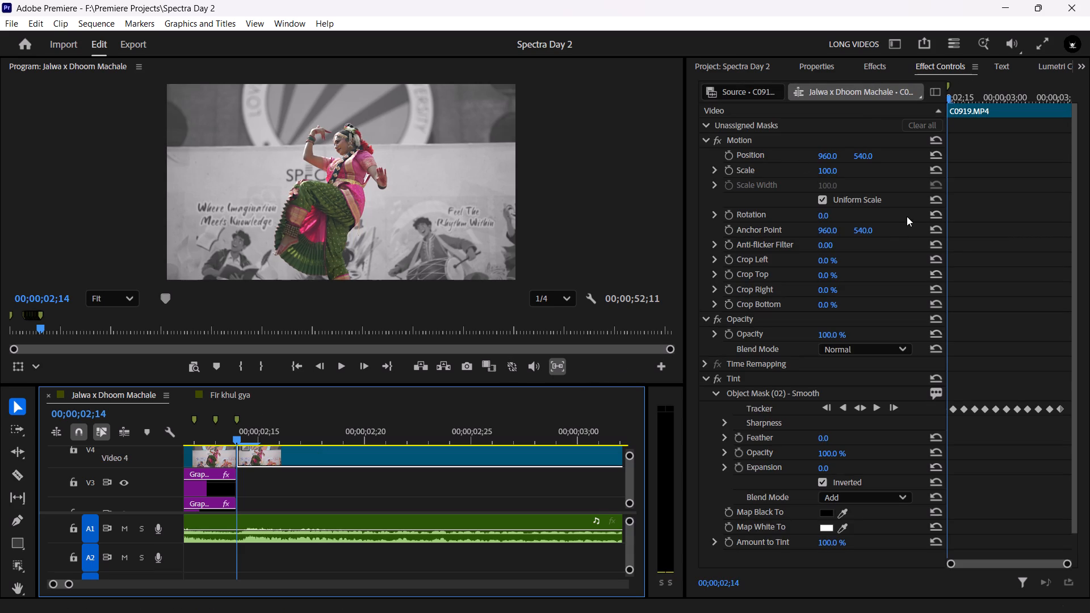
pyautogui.click(730, 168)
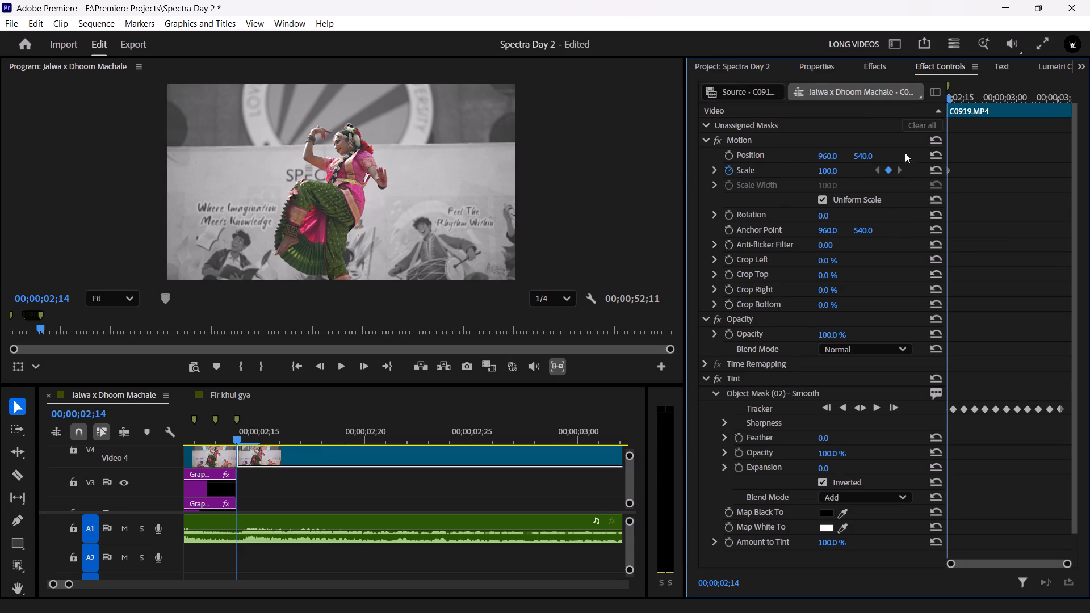
pyautogui.moveTo(970, 99); pyautogui.dragTo(1003, 99)
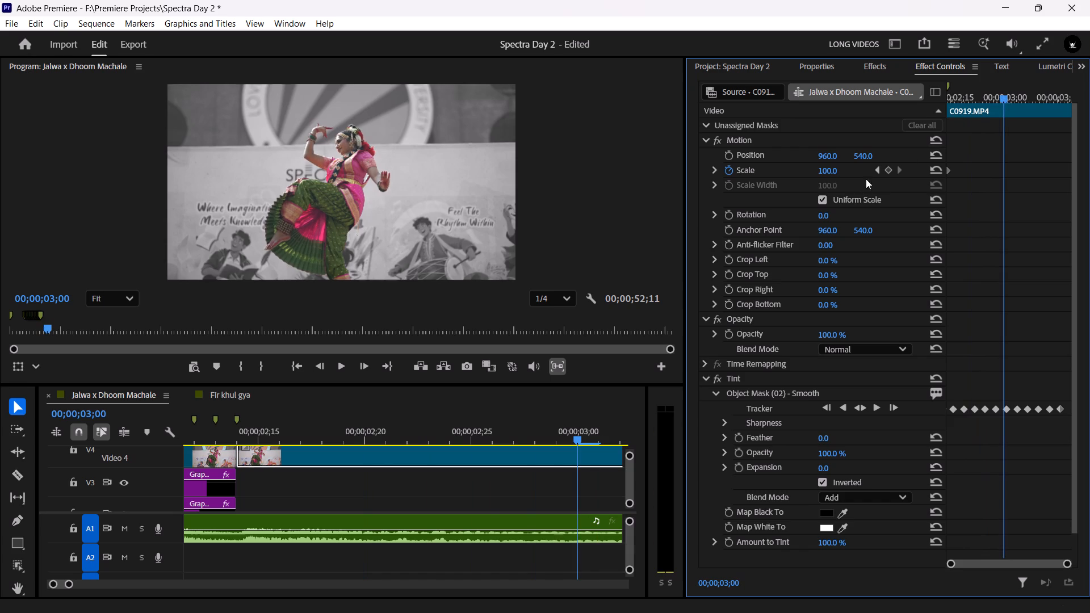
pyautogui.moveTo(825, 171); pyautogui.dragTo(844, 171)
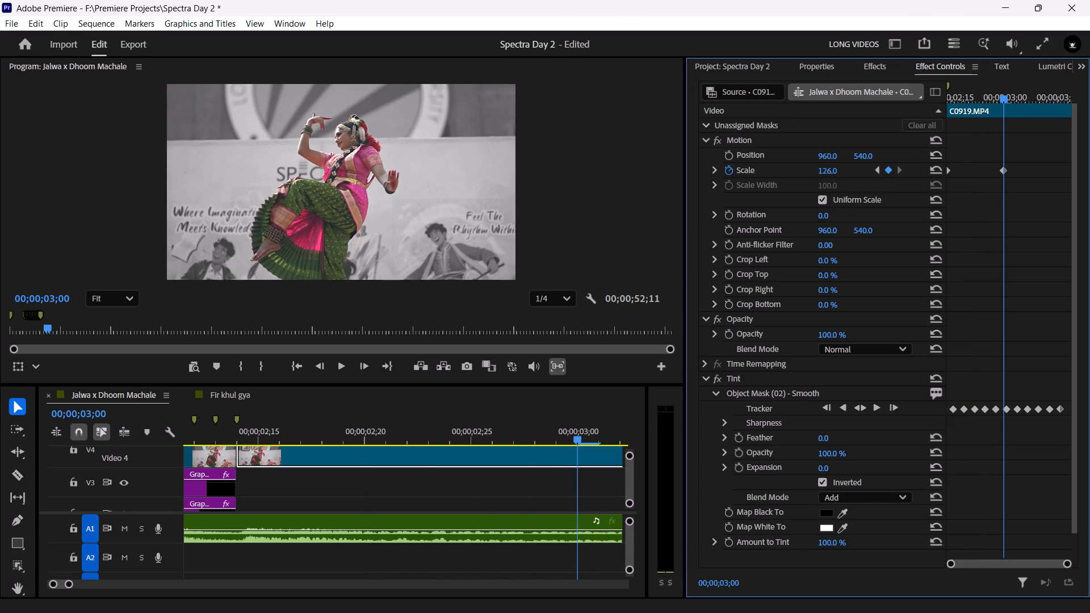
# Raise the dancer clip's Scale keyframe at 00;00;03;00 to 142 for a stronger zoom-in.
pyautogui.moveTo(844, 171); pyautogui.dragTo(862, 175)
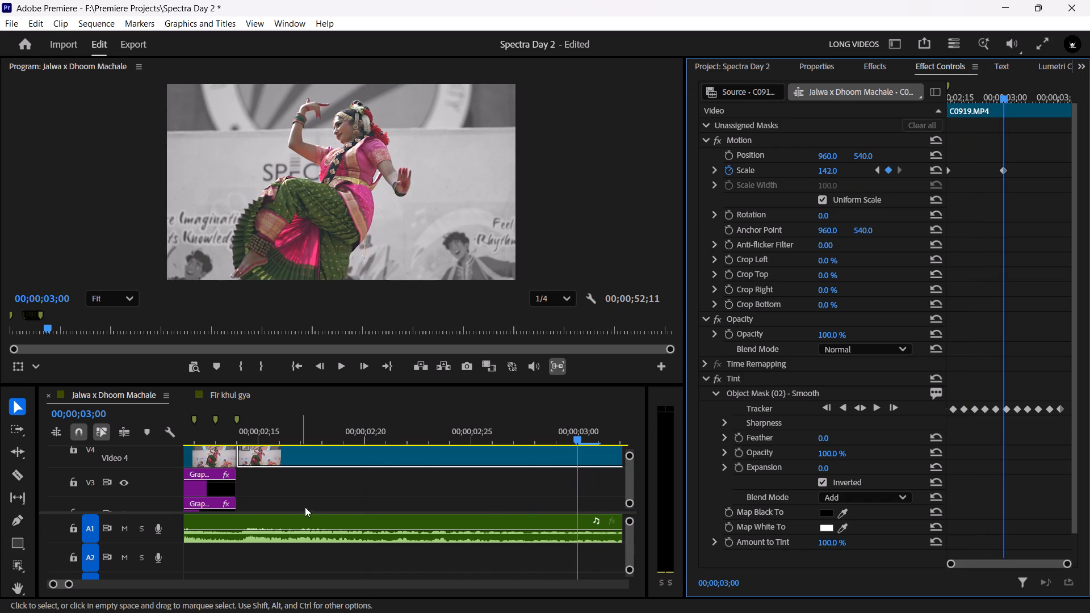
# Deselect the dancer clip and play back its zoom-in to check the movement.
pyautogui.click(307, 497)
pyautogui.moveTo(267, 430); pyautogui.dragTo(204, 430)
pyautogui.press('space')
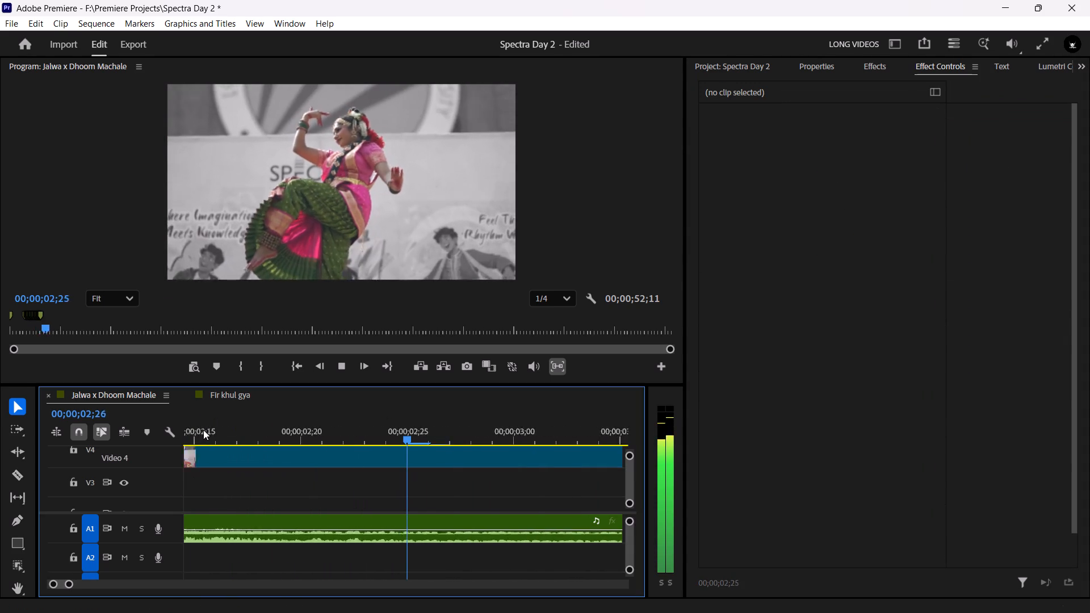
pyautogui.press('space')
pyautogui.keyDown('alt'); pyautogui.scroll(-12, 298, 484); pyautogui.keyUp('alt')
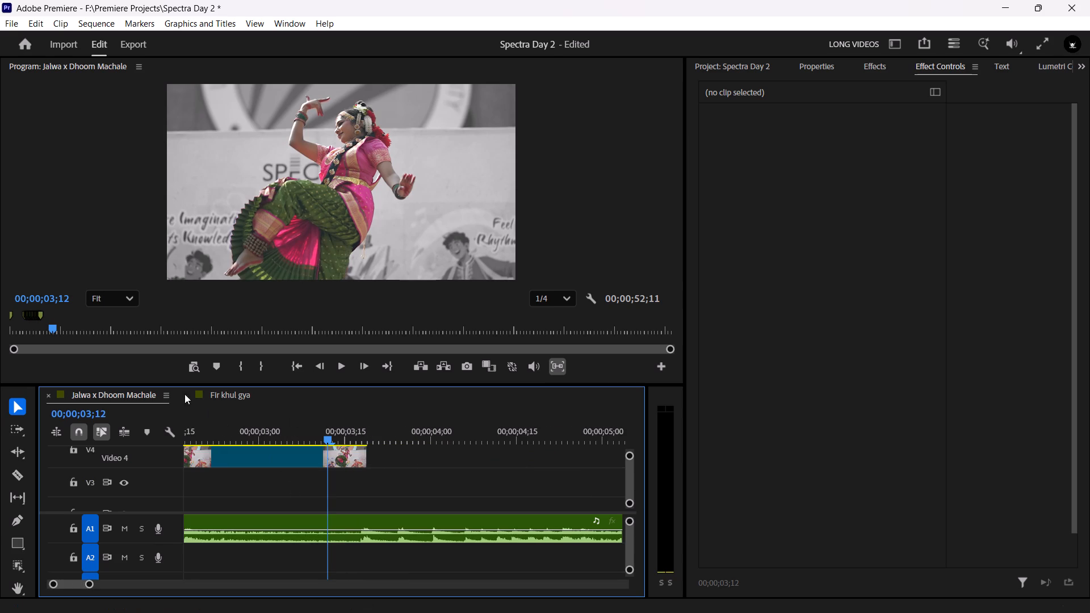
# Play back the sequence from its start through the dancer zoom at Full playback resolution, then return the resolution to 1/4.
pyautogui.moveTo(49, 322); pyautogui.dragTo(0, 322)
pyautogui.click(549, 303)
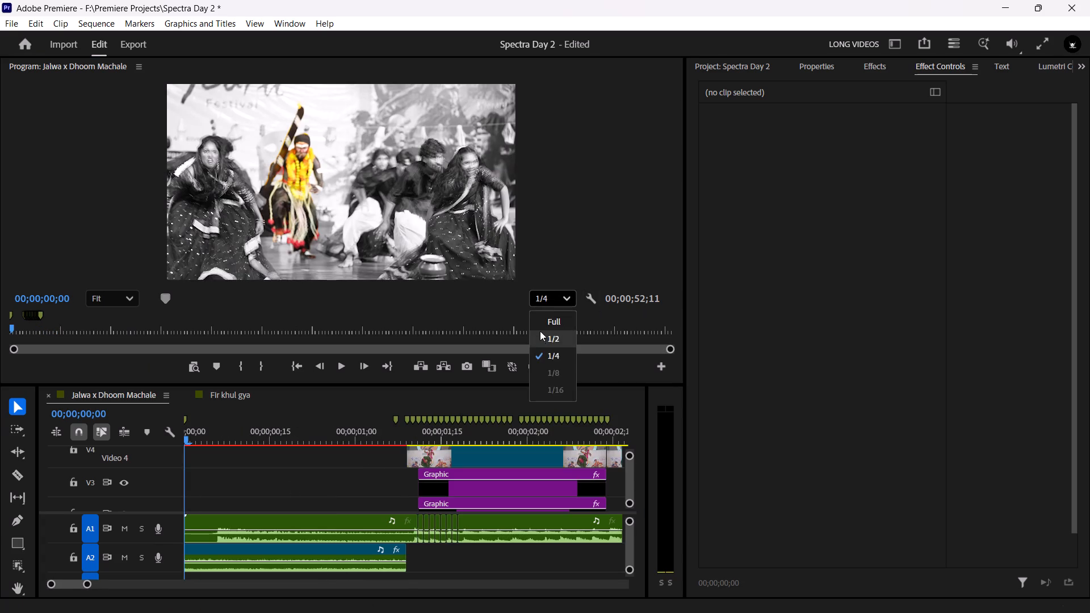
pyautogui.click(543, 323)
pyautogui.press('space')
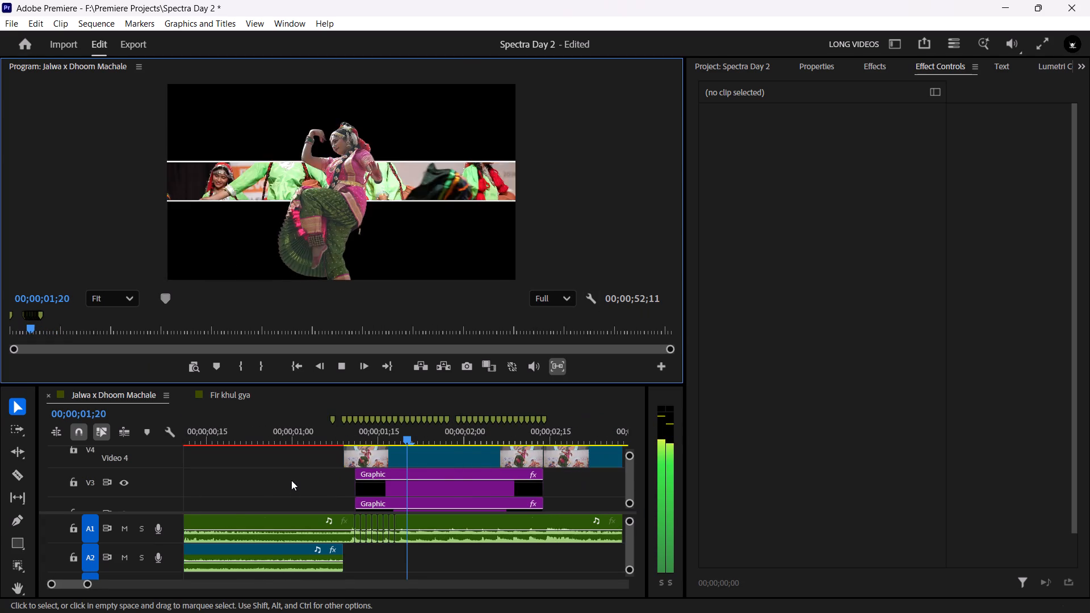
pyautogui.press('space')
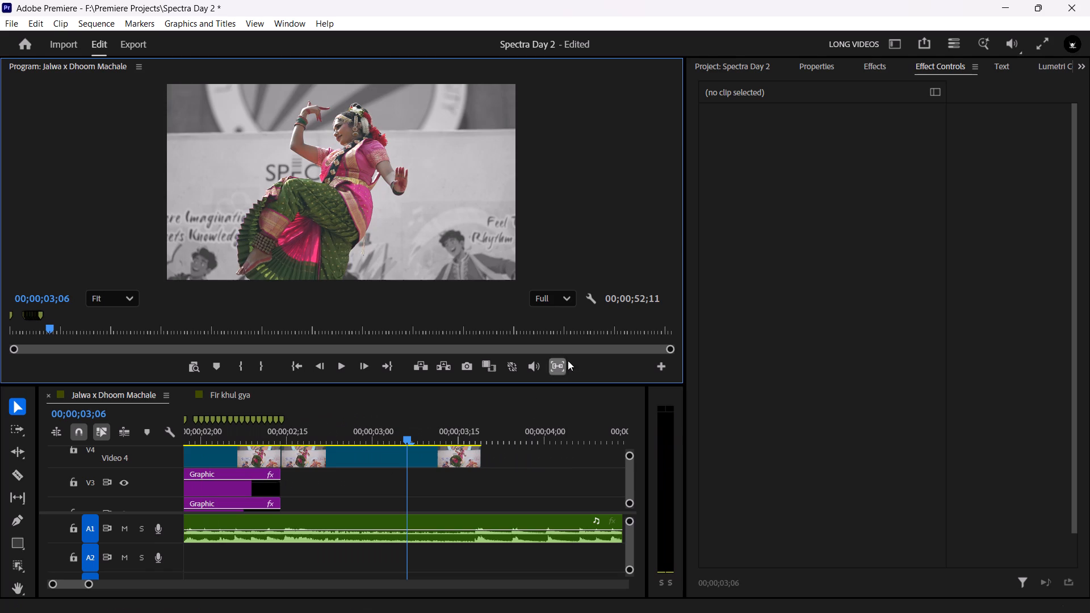
pyautogui.click(558, 299)
pyautogui.click(554, 354)
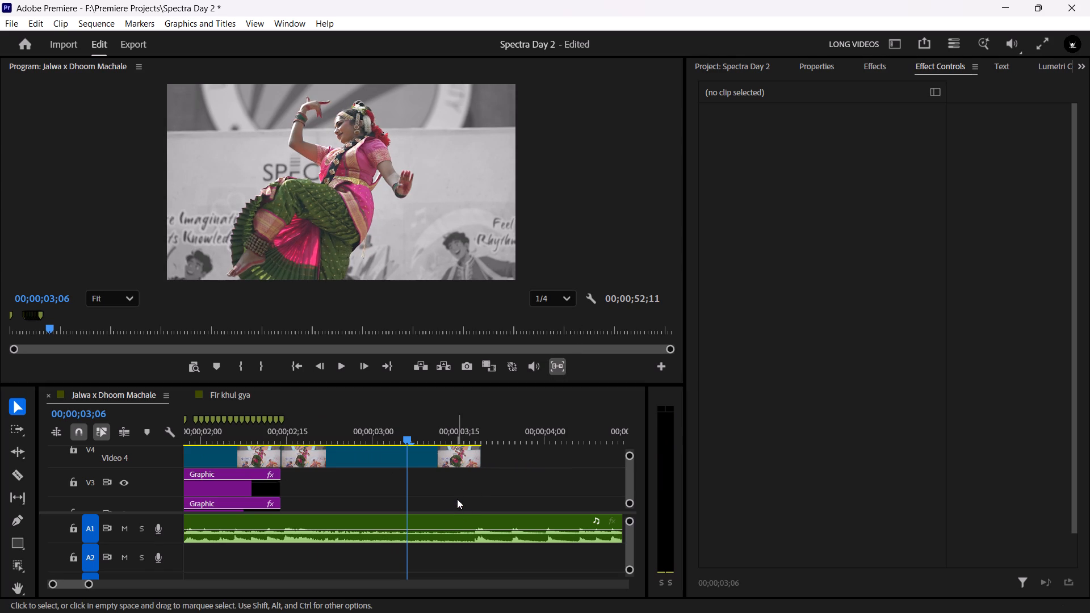
# Save the project.
pyautogui.click(457, 499)
pyautogui.hotkey('ctrl', 's')
# Play back the sequence from 00;00;00;00 through the end of the dancer zoom clip.
pyautogui.moveTo(44, 327); pyautogui.dragTo(0, 324)
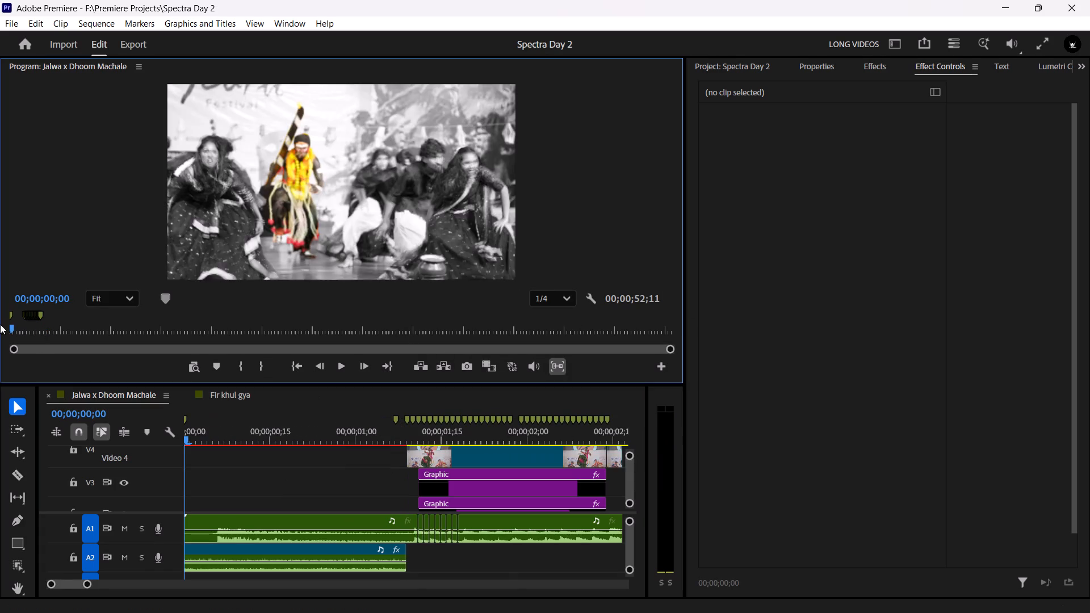
pyautogui.moveTo(0, 324); pyautogui.dragTo(0, 324)
pyautogui.press('space')
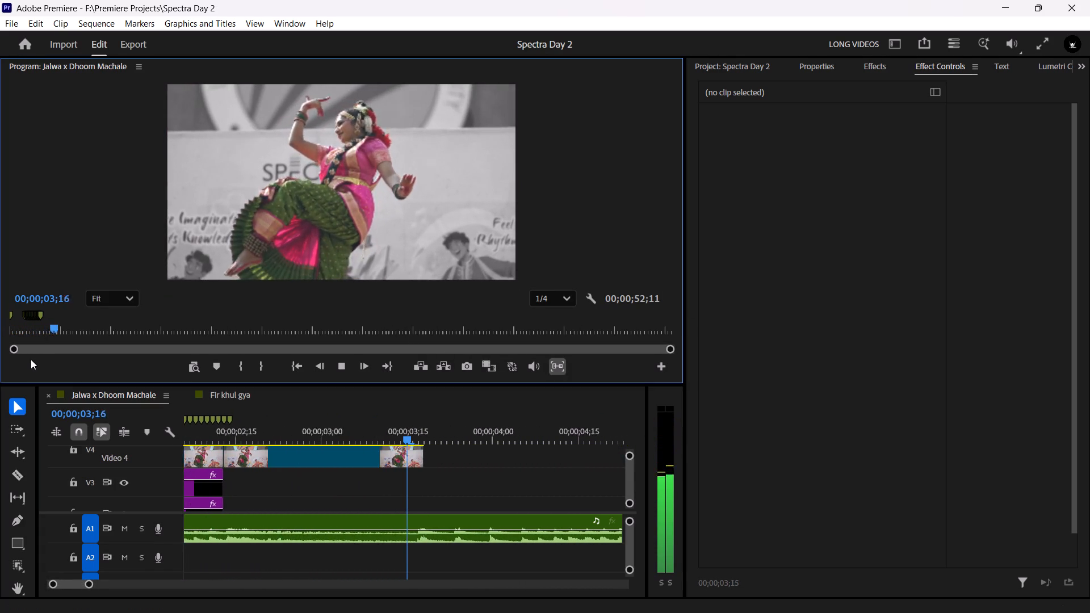
pyautogui.press('space')
# Shorten the dancer clip's zoom by moving its end Scale keyframe earlier, to about one fifth into the clip, checking playback between adjustments.
pyautogui.click(278, 448)
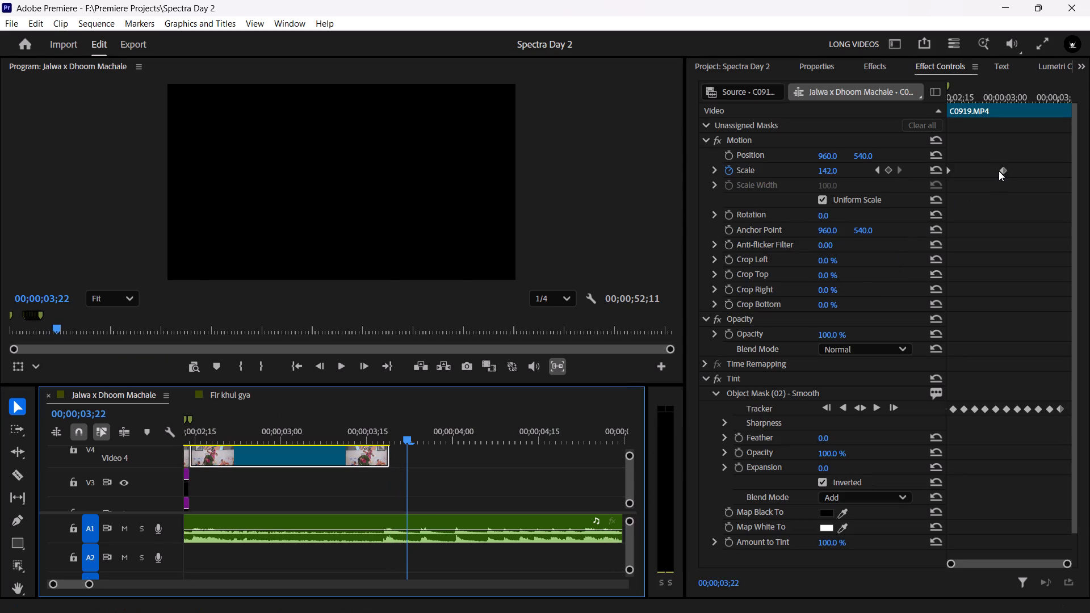
pyautogui.moveTo(1002, 171); pyautogui.dragTo(982, 171)
pyautogui.moveTo(328, 436); pyautogui.dragTo(115, 436)
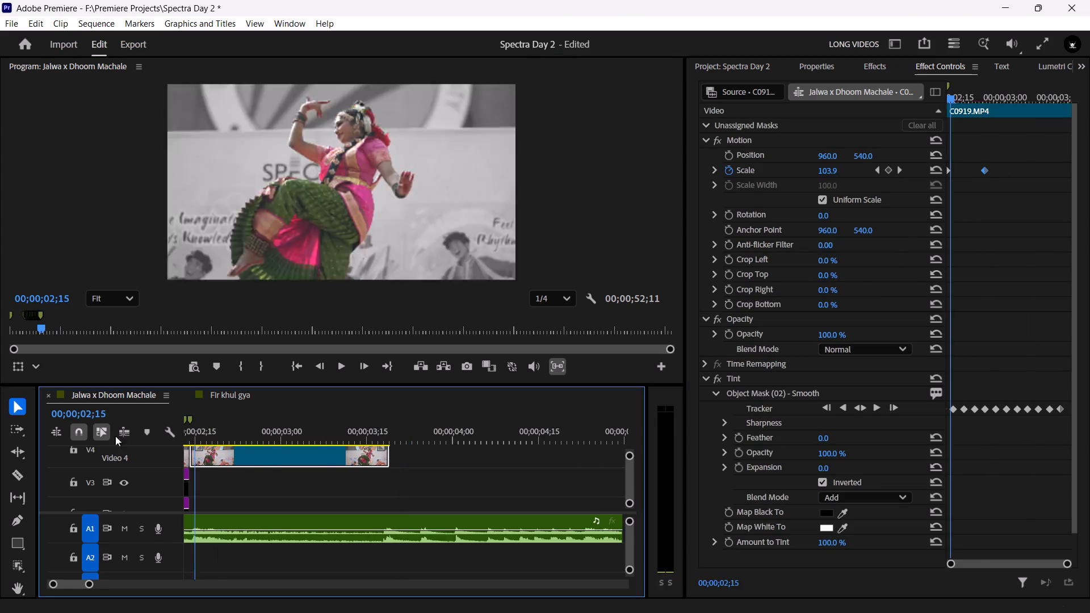
pyautogui.moveTo(115, 436); pyautogui.dragTo(3, 431)
pyautogui.press('space')
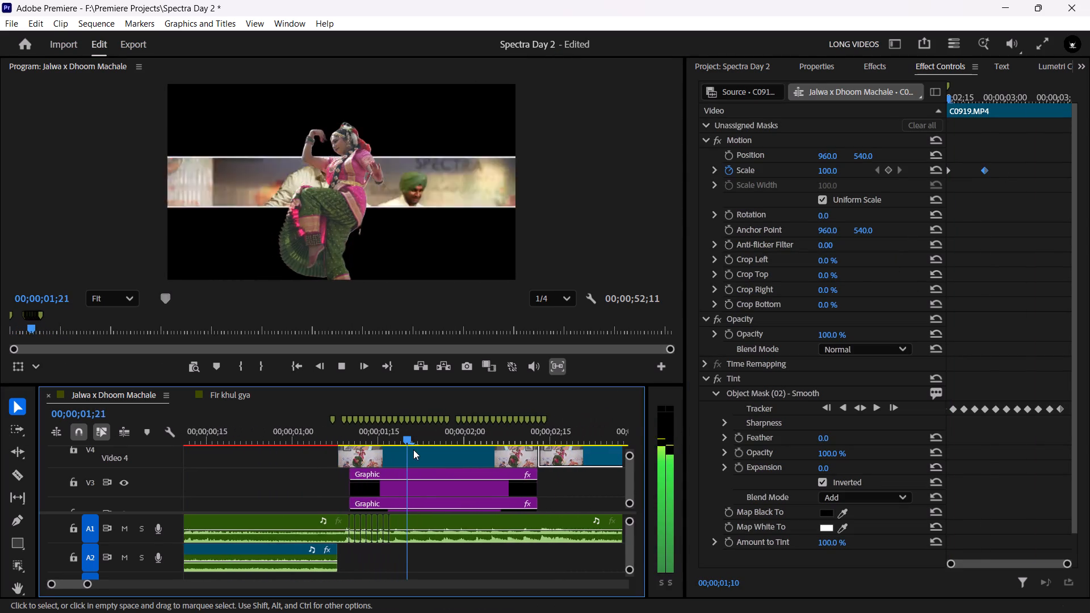
pyautogui.press('space')
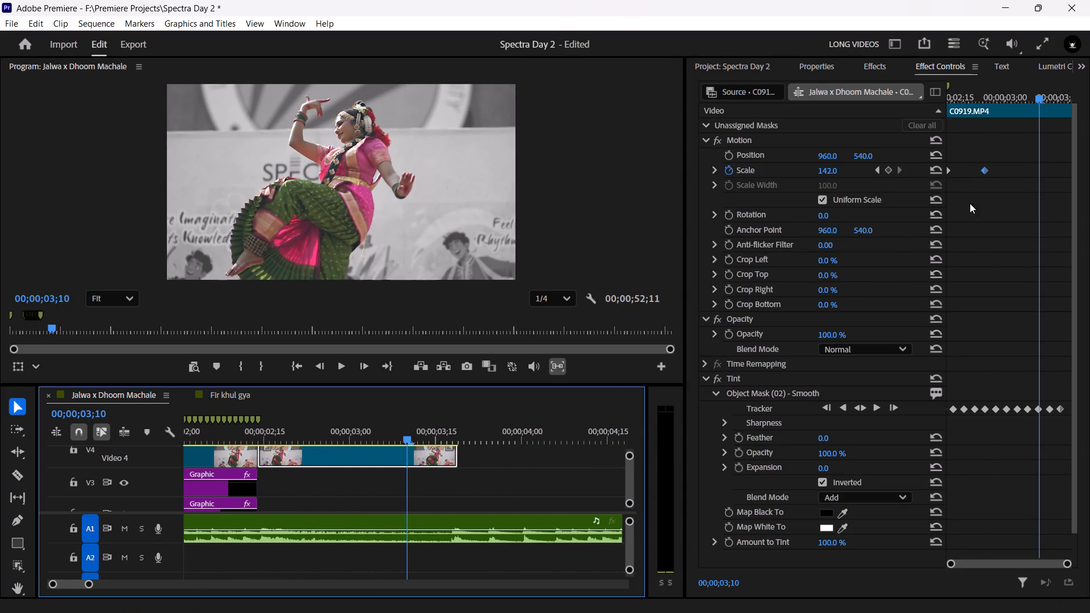
pyautogui.moveTo(982, 171); pyautogui.dragTo(975, 172)
pyautogui.moveTo(304, 440); pyautogui.dragTo(79, 444)
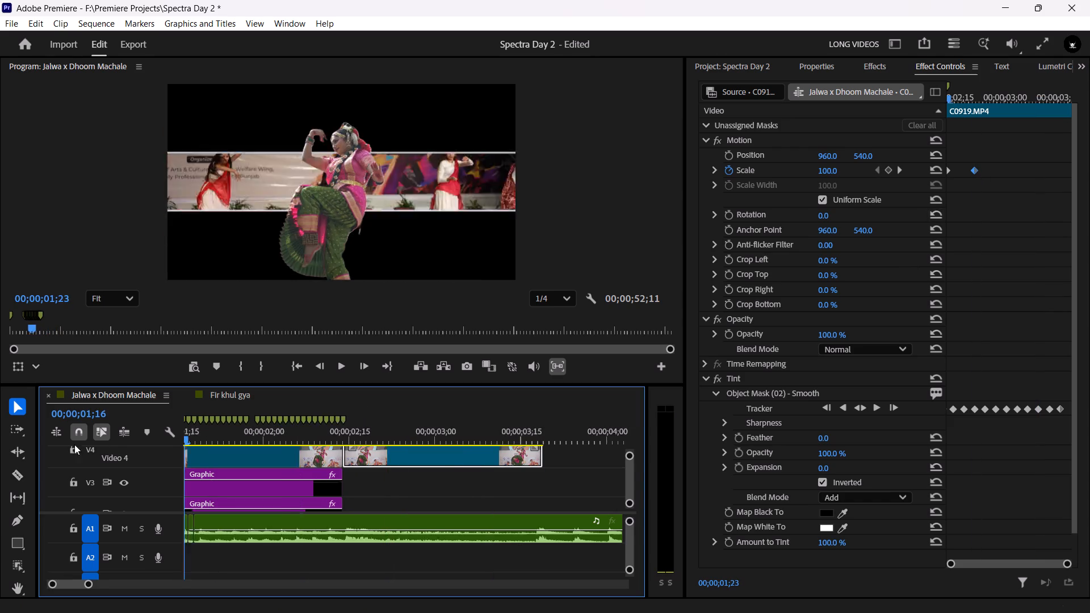
pyautogui.press('space')
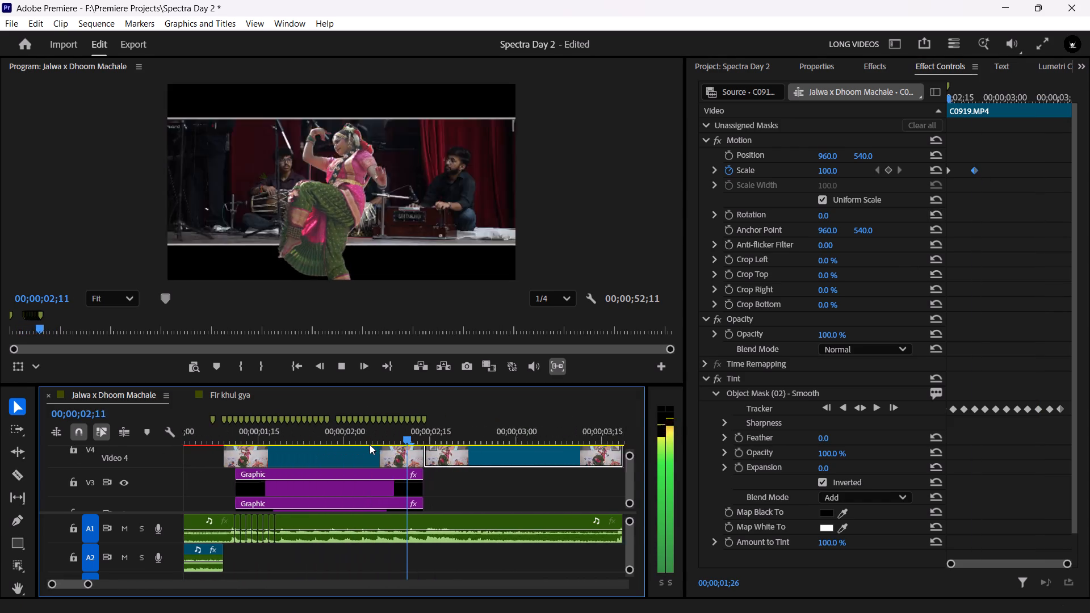
pyautogui.press('space')
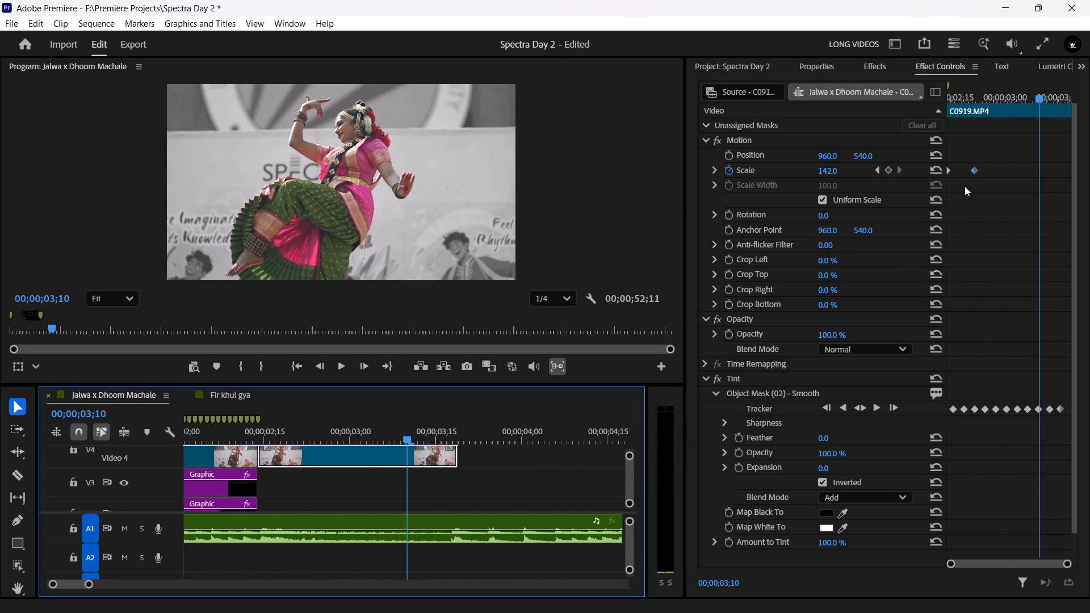
# Change both Scale keyframes of the dancer clip's zoom from linear to eased interpolation.
pyautogui.moveTo(999, 200); pyautogui.dragTo(944, 156)
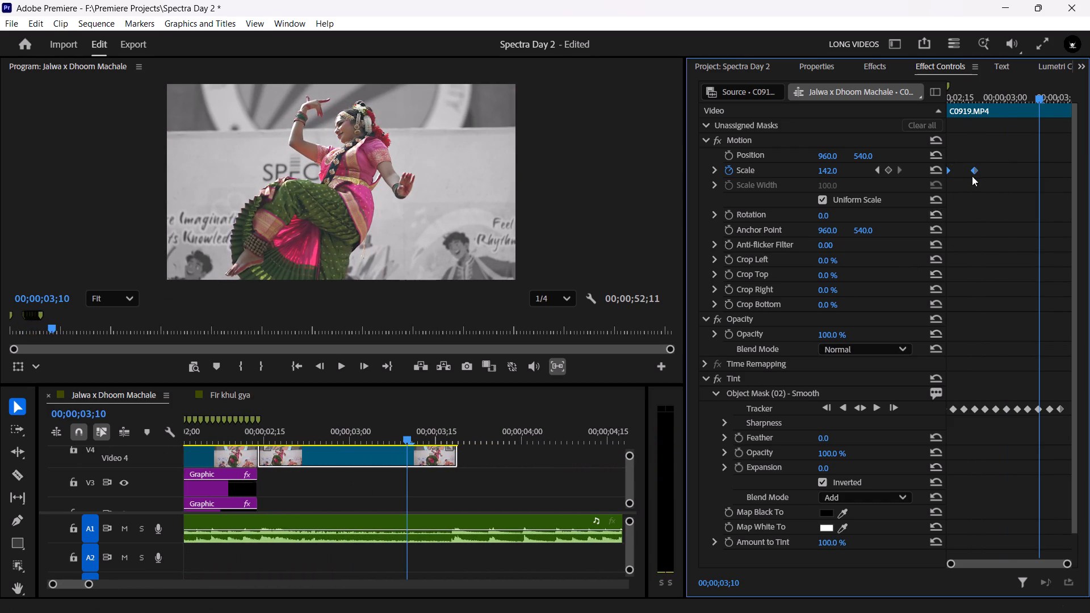
pyautogui.rightClick(975, 170)
pyautogui.click(987, 344)
pyautogui.click(977, 365)
pyautogui.click(989, 426)
# Play back the sequence from its opening through the strip section to check the eased dancer zoom.
pyautogui.moveTo(370, 435); pyautogui.dragTo(210, 436)
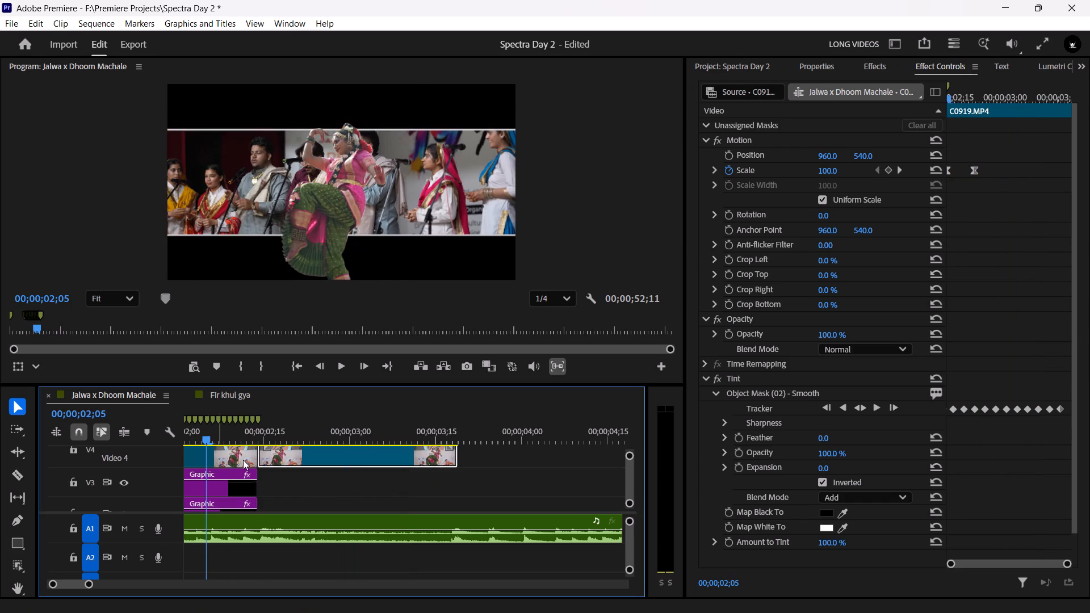
pyautogui.click(322, 486)
pyautogui.keyDown('alt'); pyautogui.scroll(-20, 312, 493); pyautogui.keyUp('alt')
pyautogui.keyDown('alt'); pyautogui.scroll(-2, 312, 493); pyautogui.keyUp('alt')
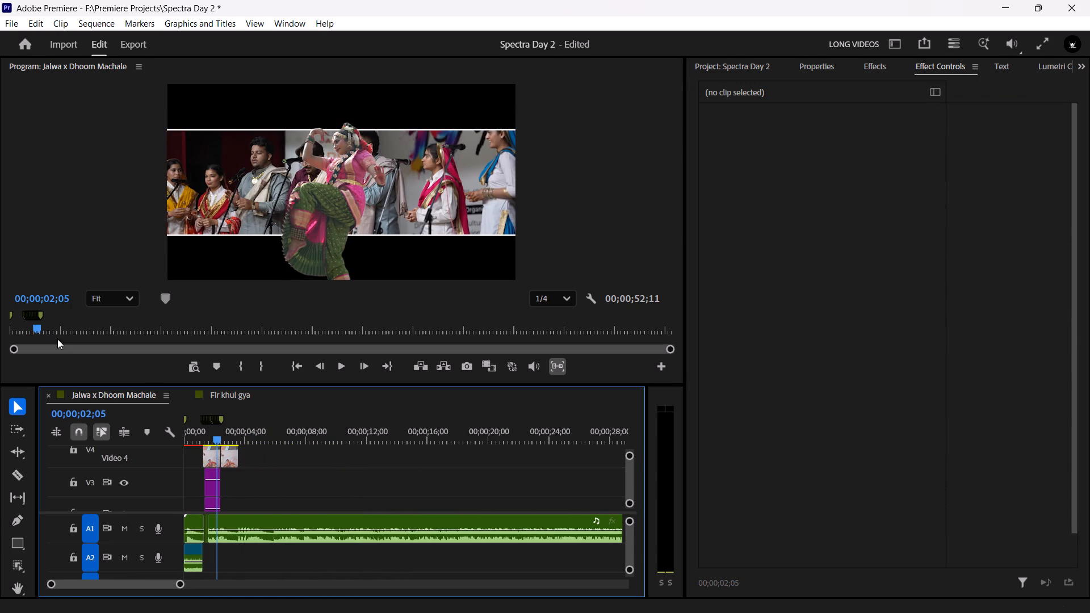
pyautogui.moveTo(31, 328); pyautogui.dragTo(0, 324)
pyautogui.press('space')
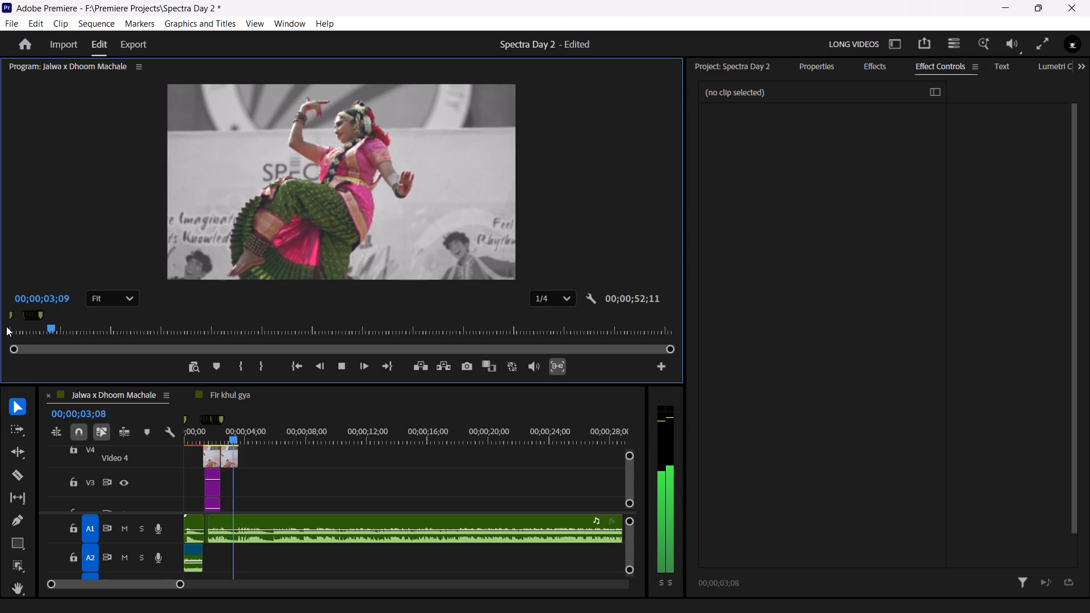
pyautogui.press('space')
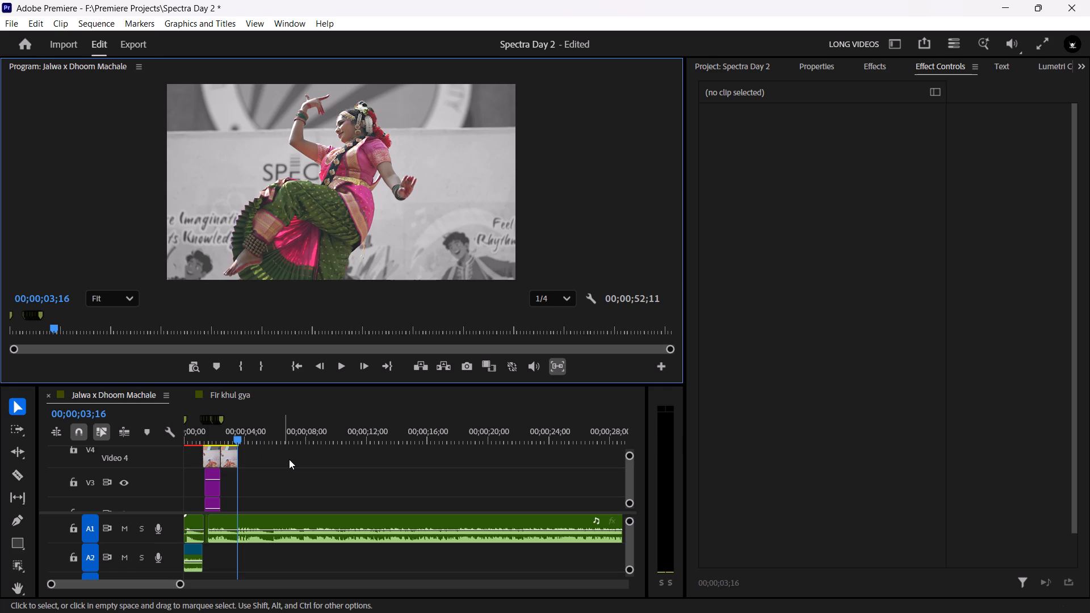
pyautogui.moveTo(221, 435); pyautogui.dragTo(147, 442)
pyautogui.press('space')
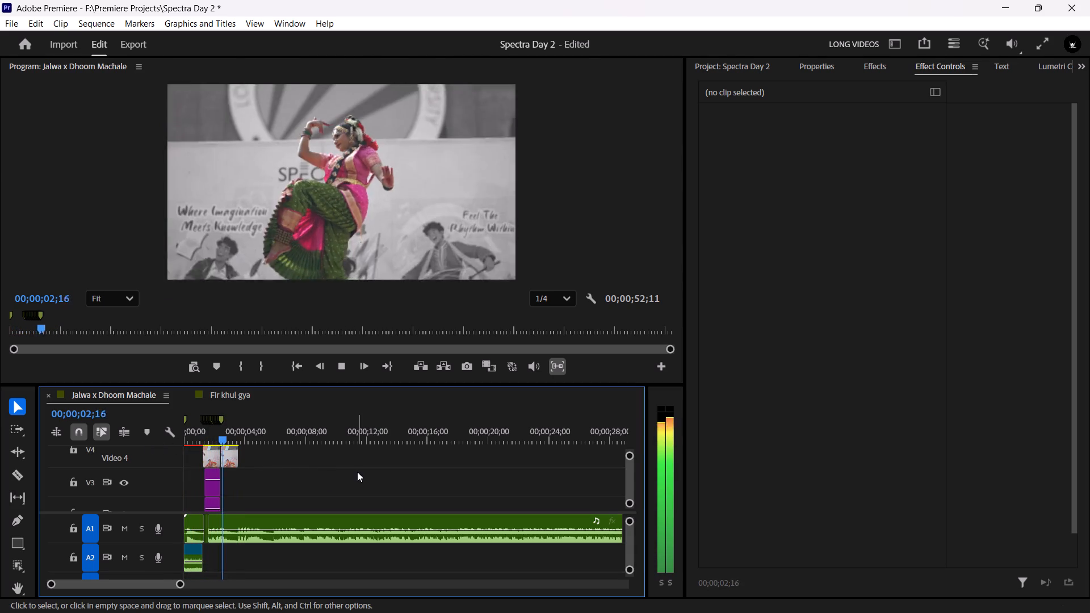
pyautogui.press('space')
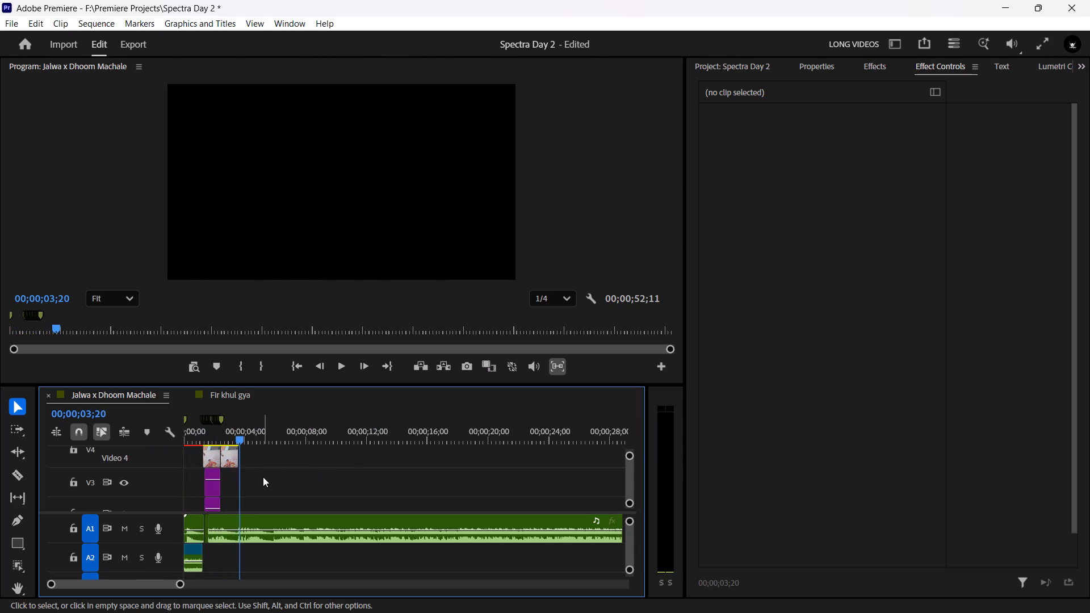
# Examine the arrangement of clips on all tracks in the enlarged timeline.
pyautogui.keyDown('alt'); pyautogui.scroll(15, 251, 478); pyautogui.keyUp('alt')
pyautogui.keyDown('ctrl'); pyautogui.scroll(7, 258, 489); pyautogui.keyUp('ctrl')
pyautogui.press('`')
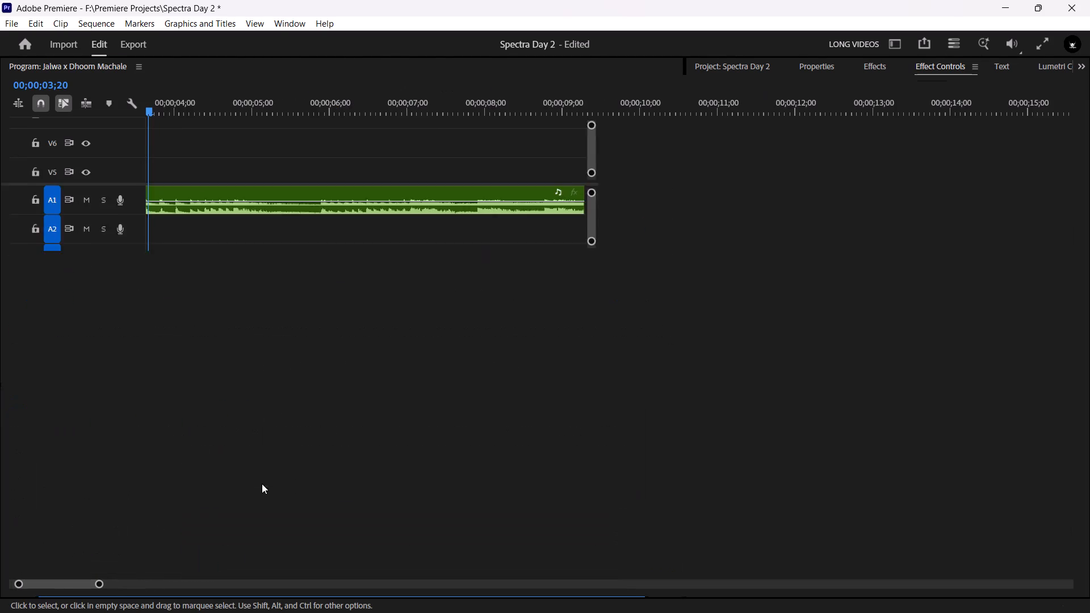
pyautogui.scroll(20, 288, 452)
pyautogui.scroll(4, 288, 452)
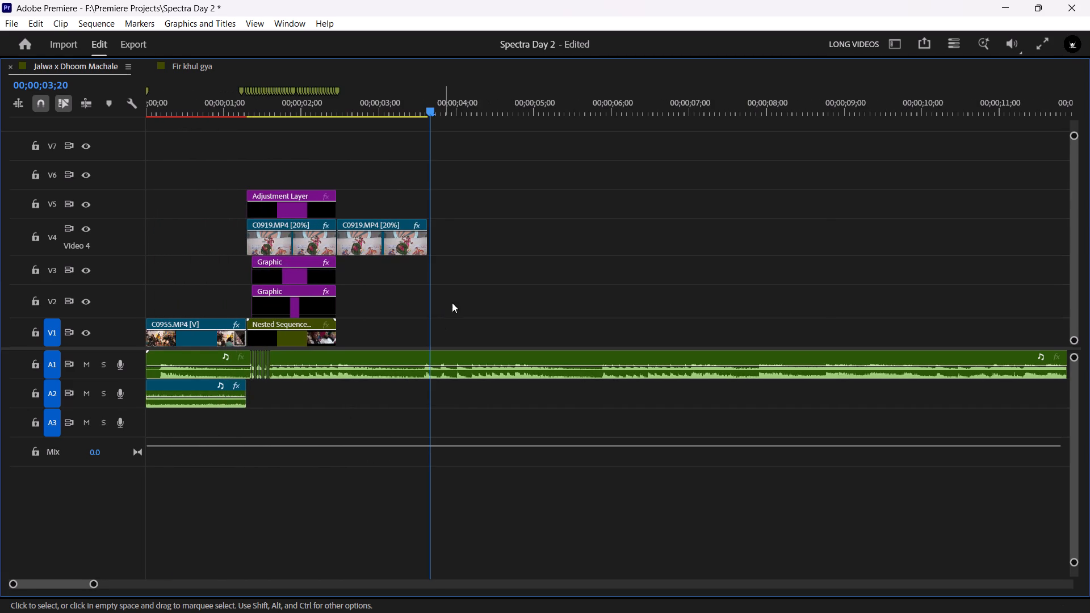
pyautogui.keyDown('alt'); pyautogui.scroll(7, 373, 295); pyautogui.keyUp('alt')
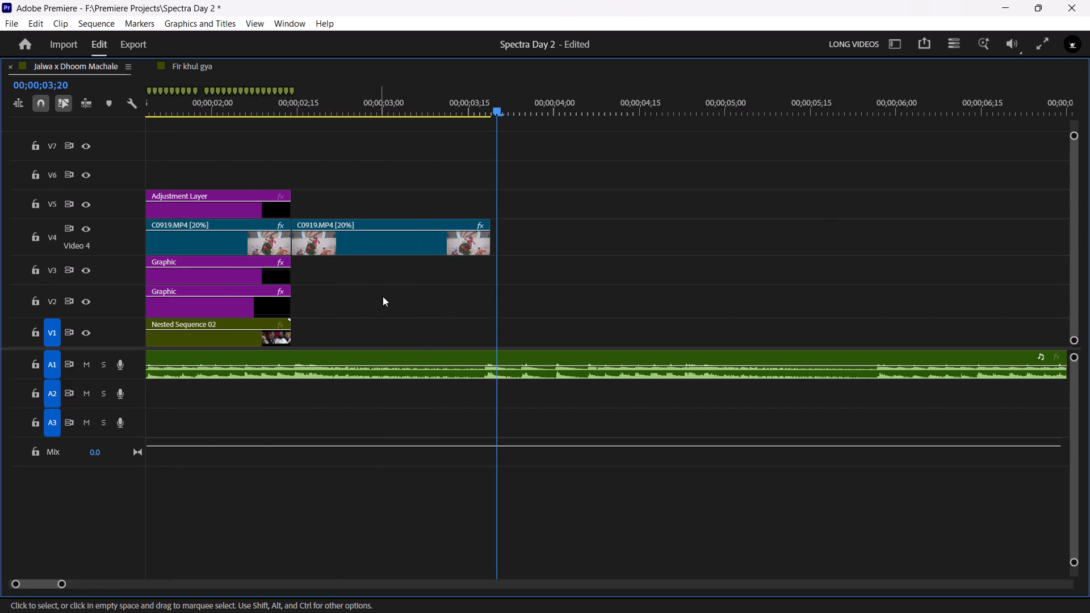
pyautogui.scroll(20, 390, 304)
pyautogui.scroll(6, 401, 305)
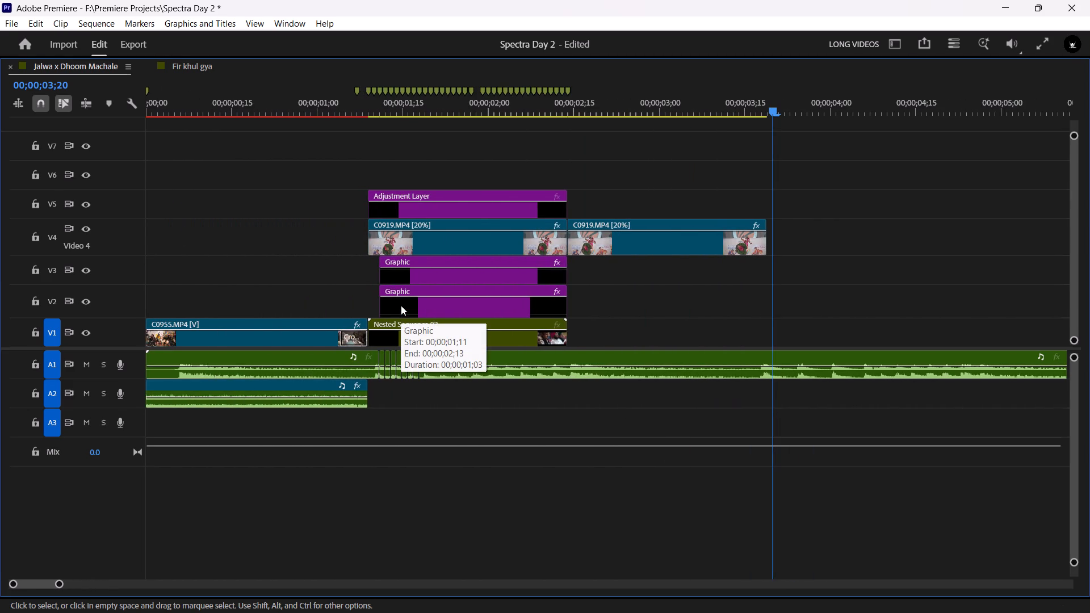
# Save the project.
pyautogui.hotkey('ctrl', 's')
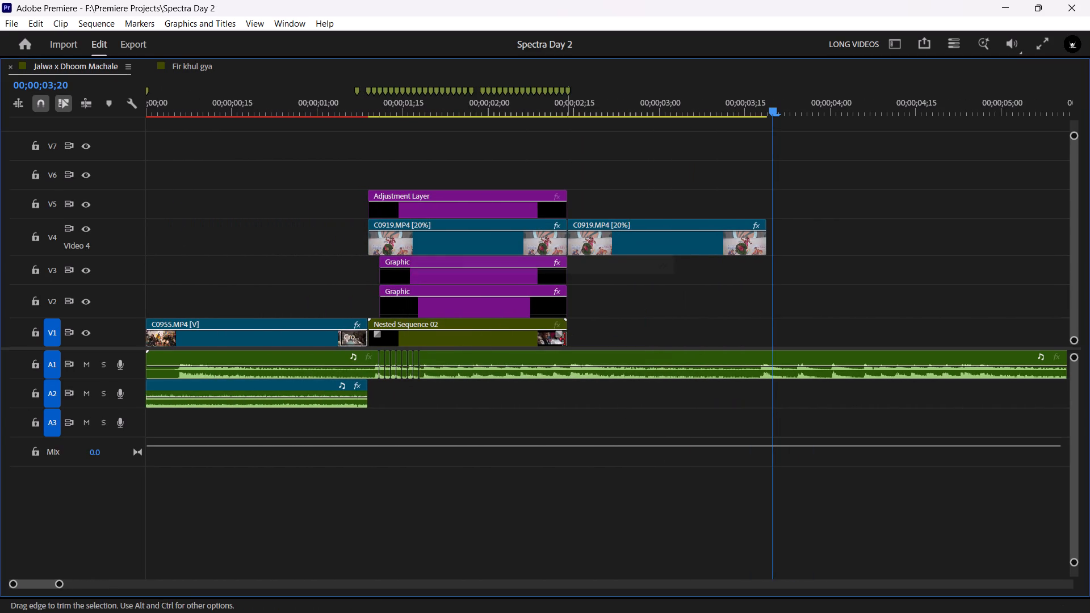
# Play back and scrub the cut from C0955.MP4 into the strip section, stopping at 00;00;01;09.
pyautogui.moveTo(232, 103); pyautogui.dragTo(70, 99)
pyautogui.press('`')
pyautogui.press('space')
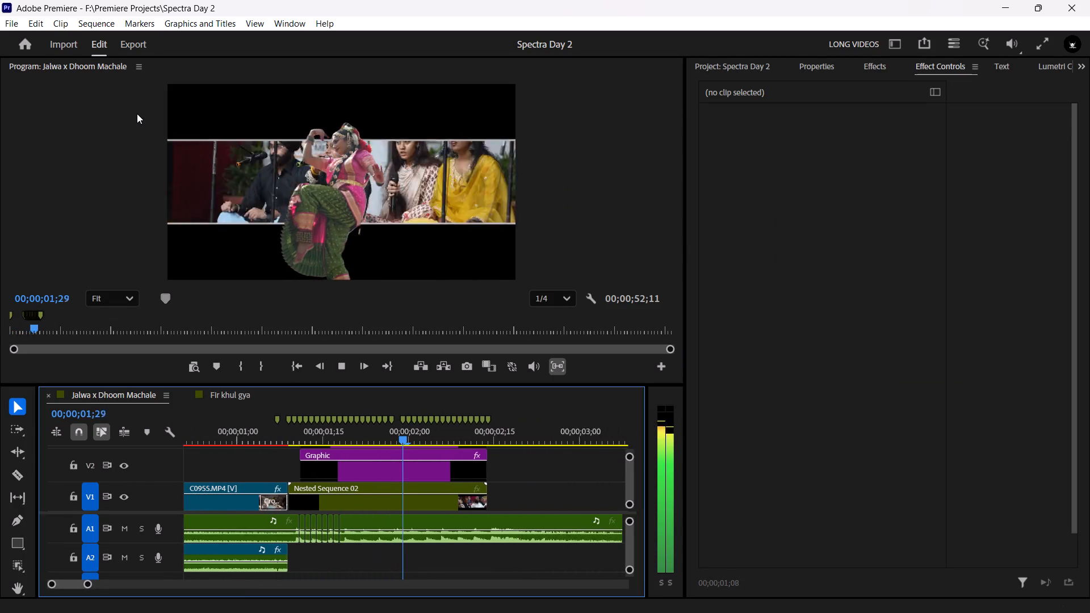
pyautogui.press('space')
pyautogui.moveTo(287, 433); pyautogui.dragTo(239, 440)
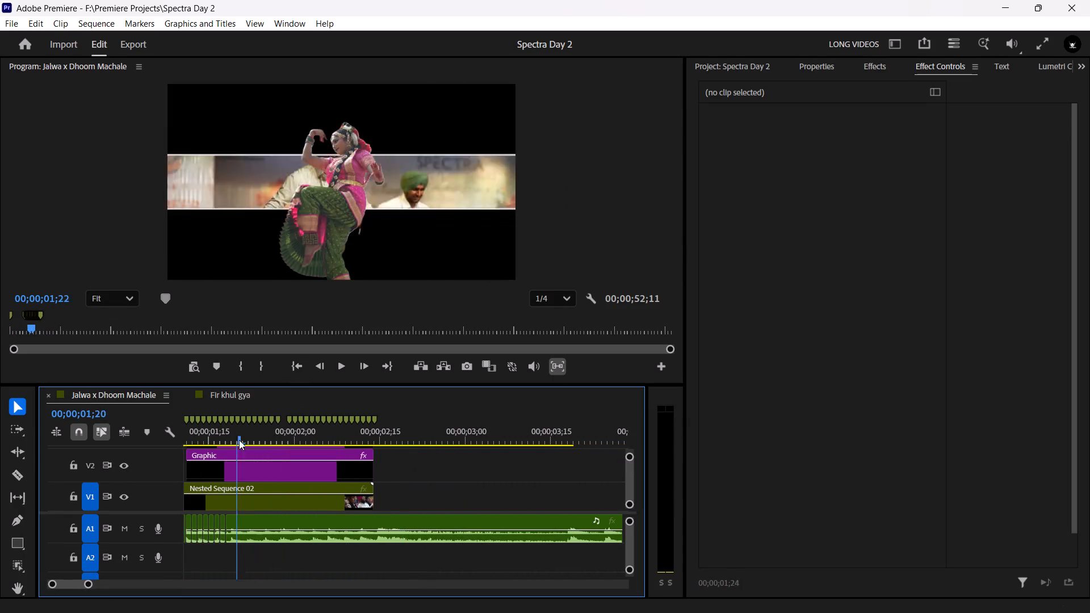
pyautogui.moveTo(239, 440); pyautogui.dragTo(312, 438)
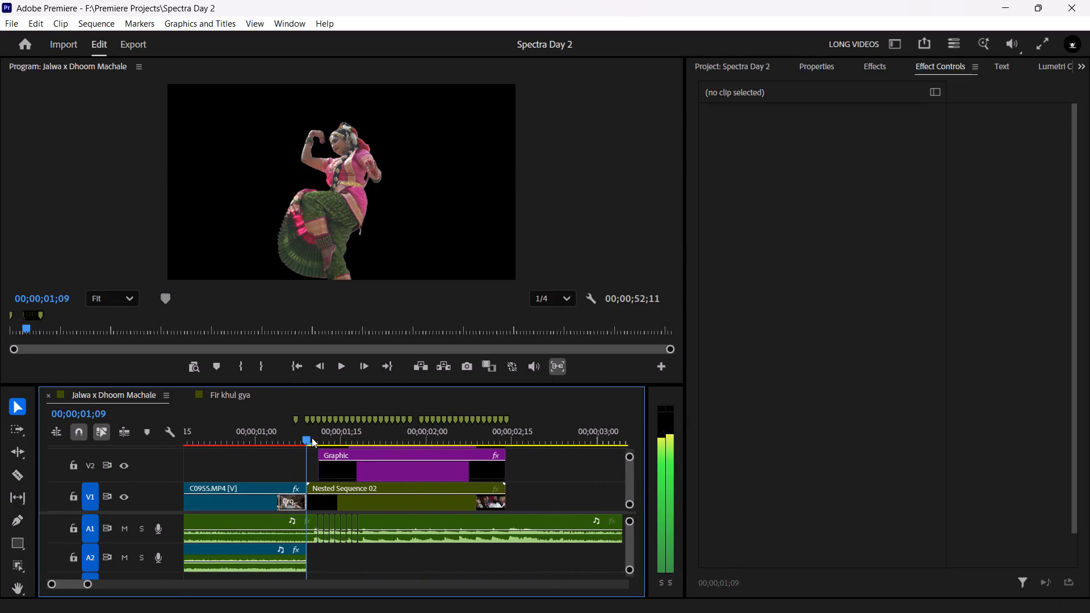
pyautogui.moveTo(312, 438); pyautogui.dragTo(310, 438)
pyautogui.press('space')
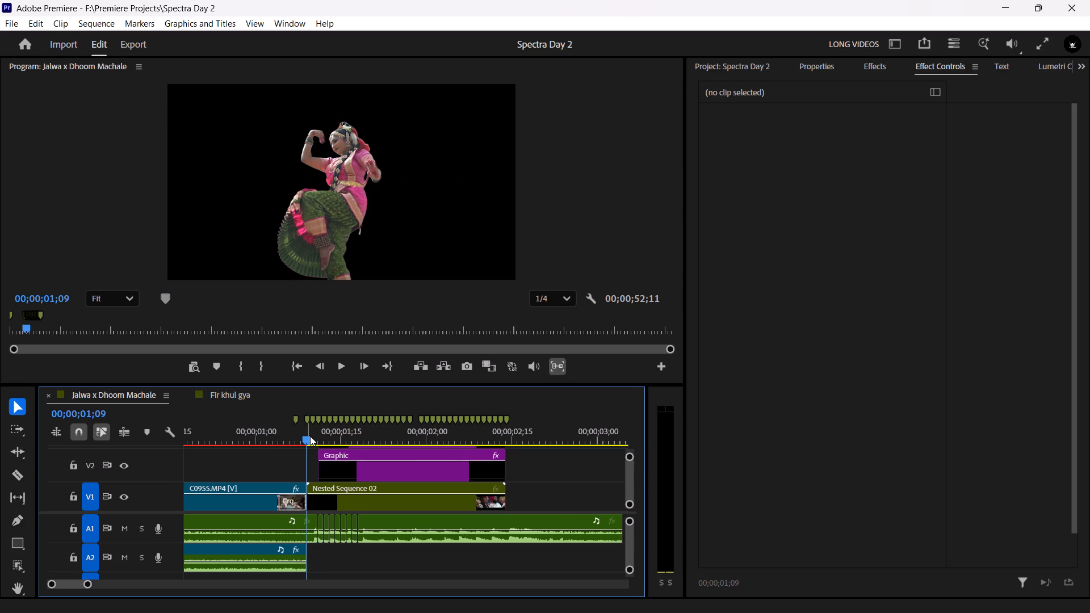
pyautogui.press('space')
pyautogui.moveTo(358, 437); pyautogui.dragTo(344, 438)
pyautogui.click(346, 439)
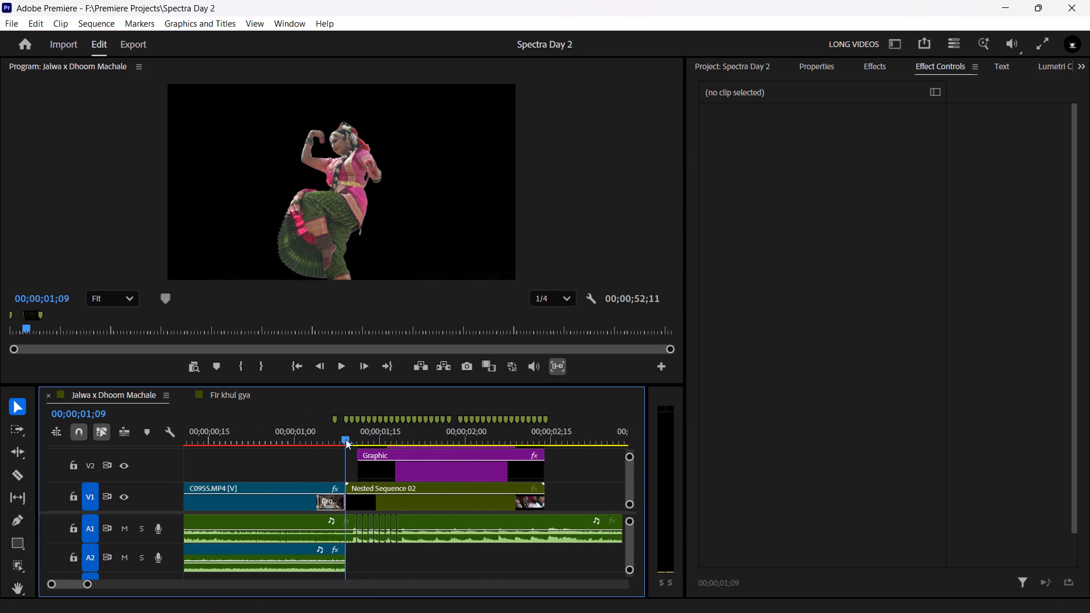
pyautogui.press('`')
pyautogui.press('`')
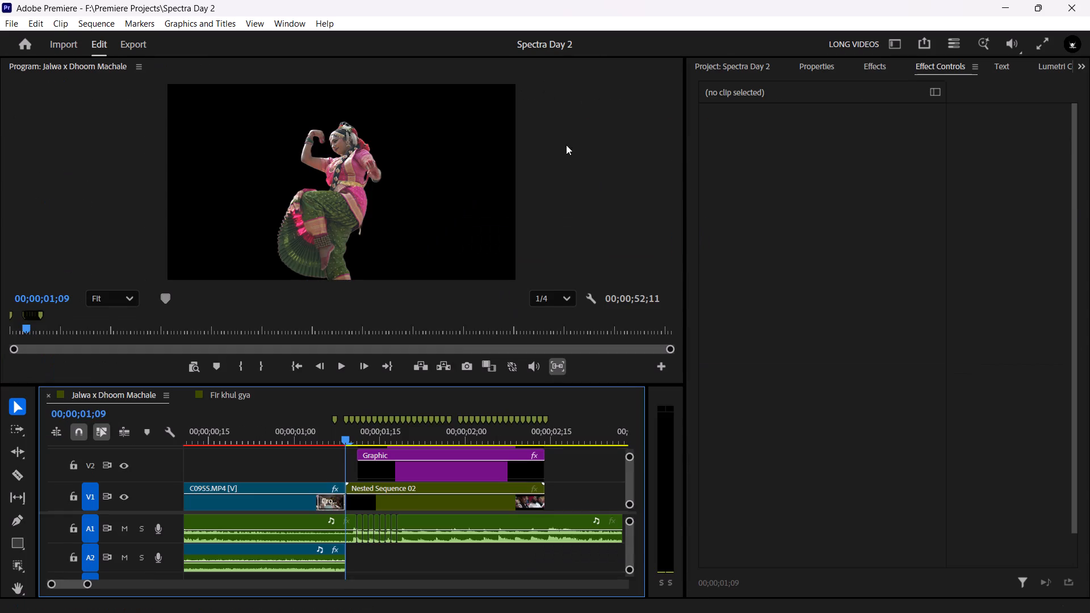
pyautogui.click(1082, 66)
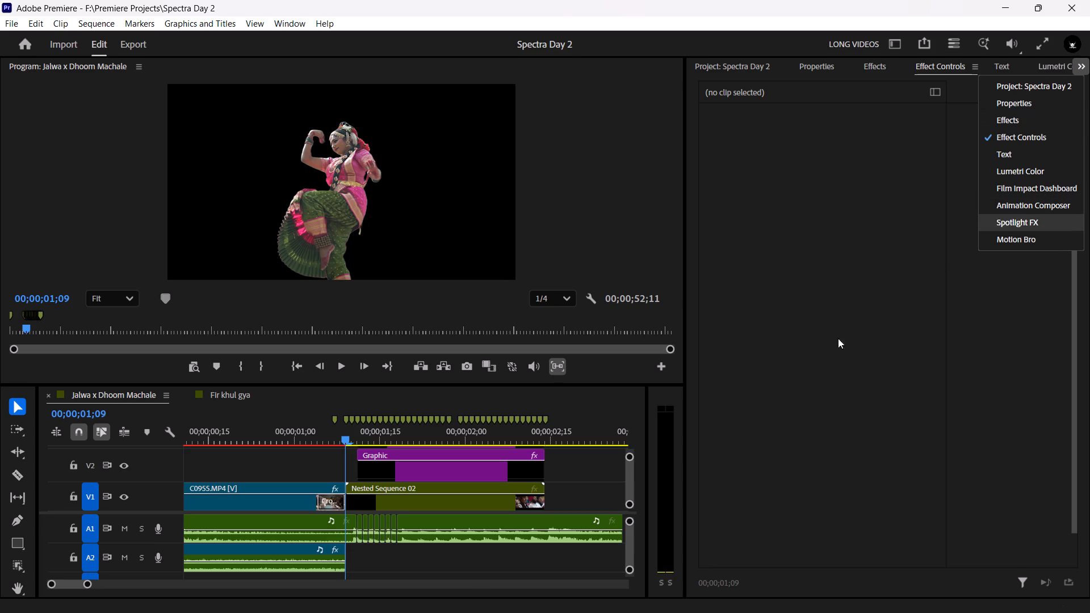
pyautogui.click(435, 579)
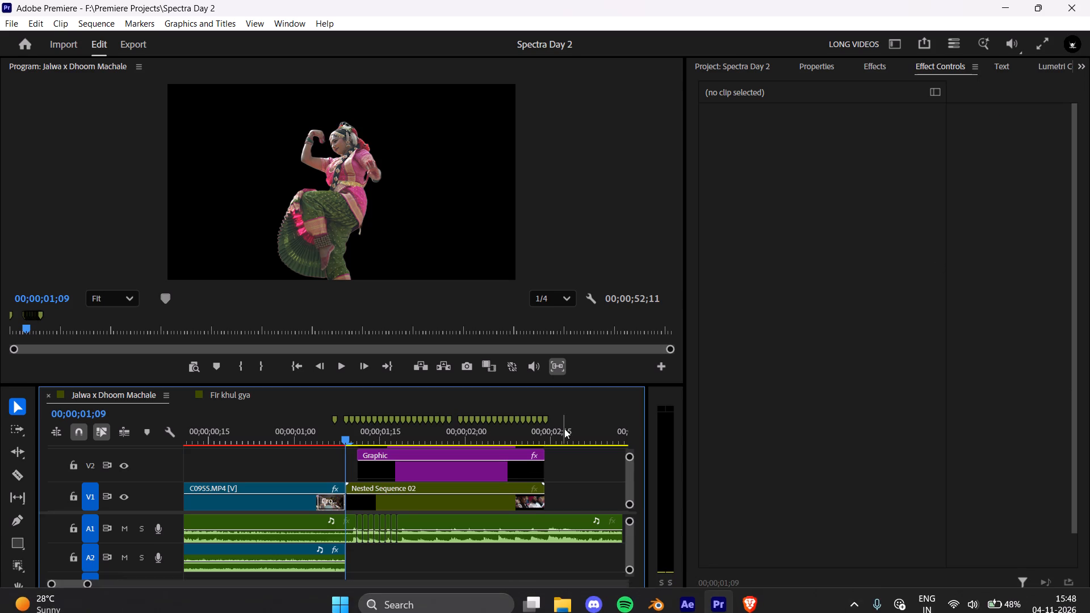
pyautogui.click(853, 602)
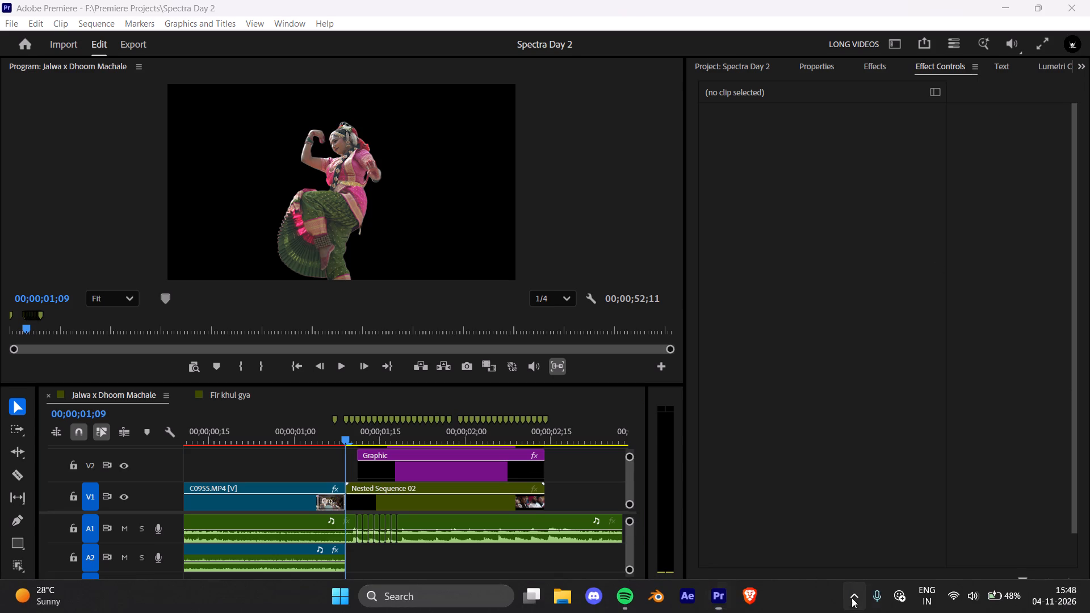
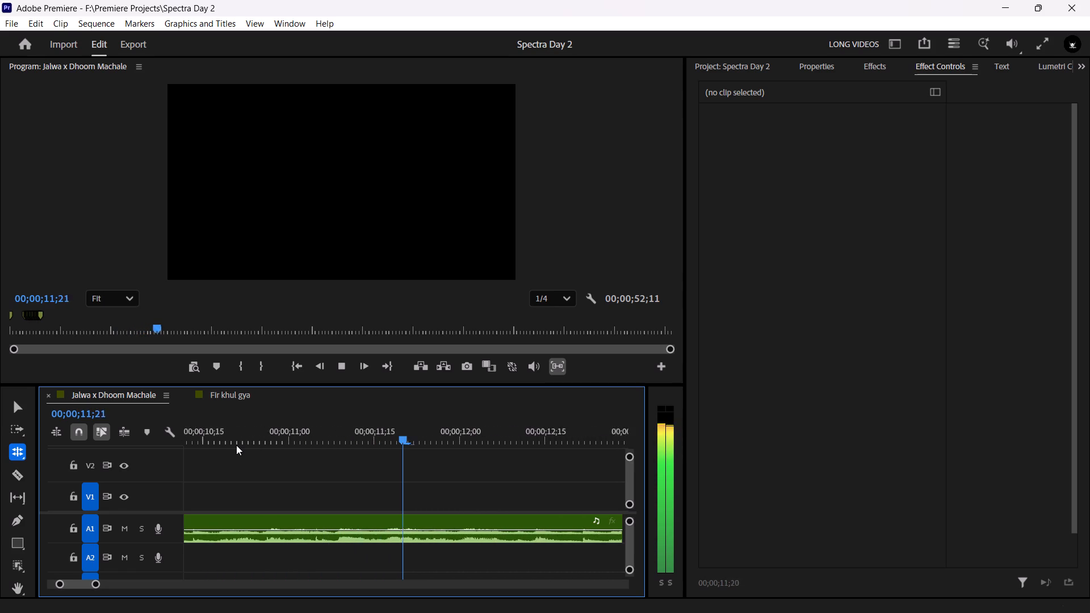
# Stop playback and scrub back through the strip section, stopping at 00;00;02;00.
pyautogui.press('space')
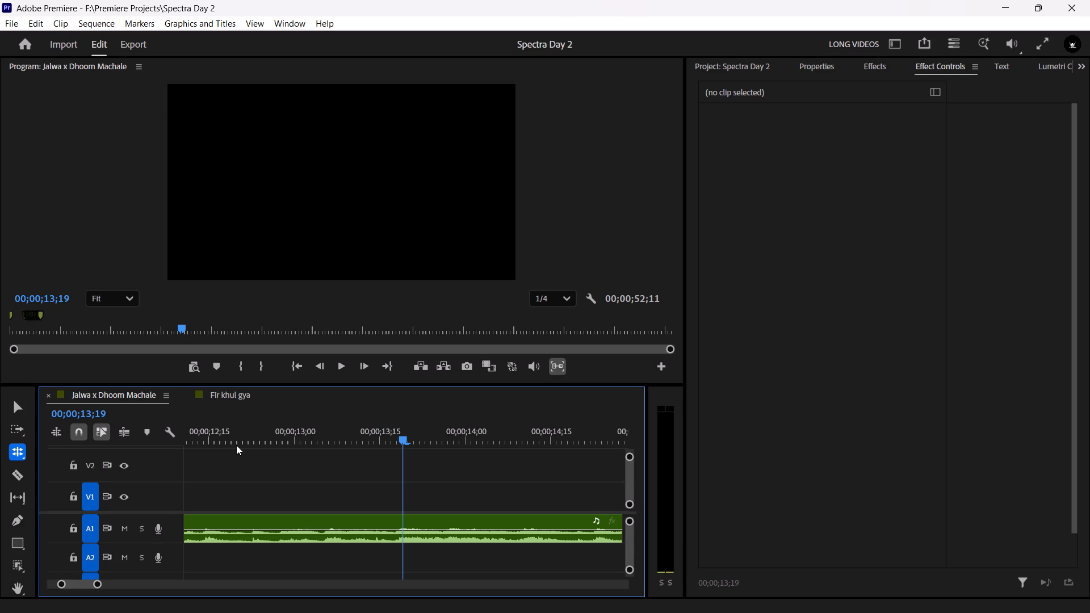
pyautogui.moveTo(306, 441); pyautogui.dragTo(71, 454)
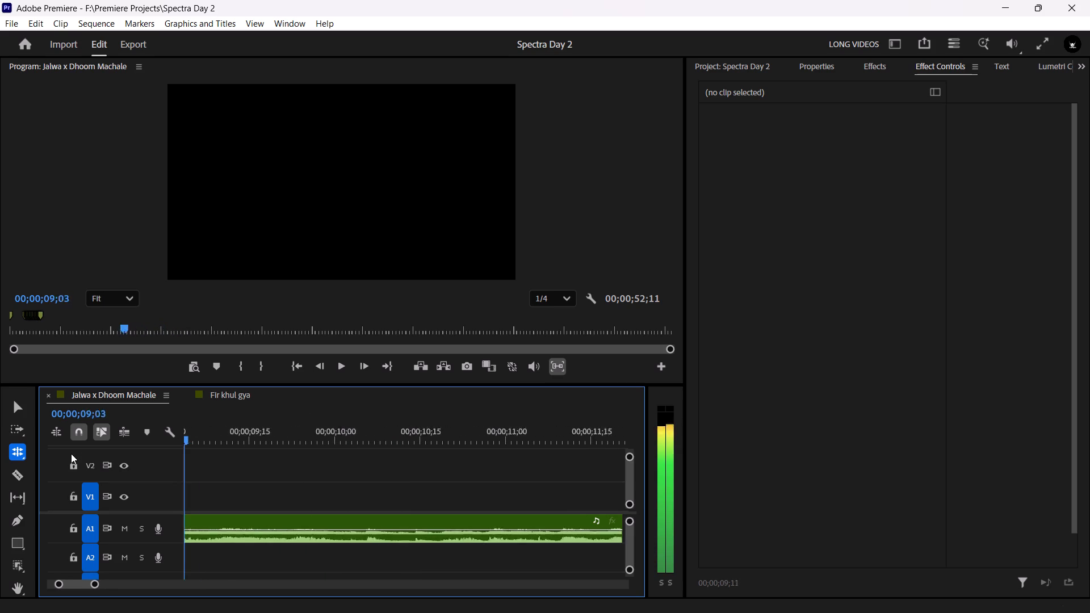
pyautogui.moveTo(71, 454); pyautogui.dragTo(64, 454)
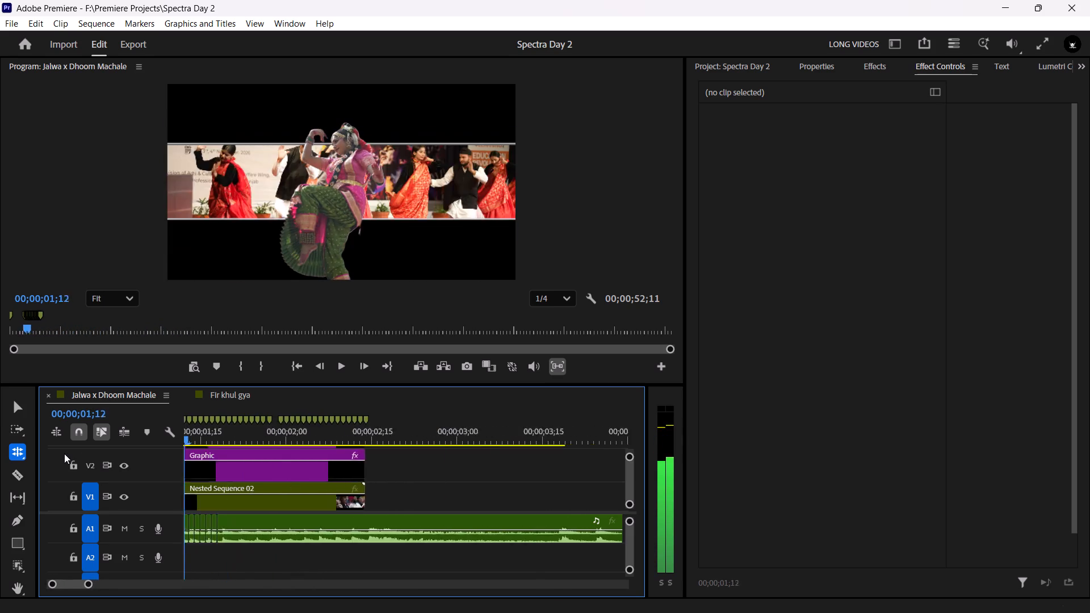
pyautogui.moveTo(64, 454); pyautogui.dragTo(452, 452)
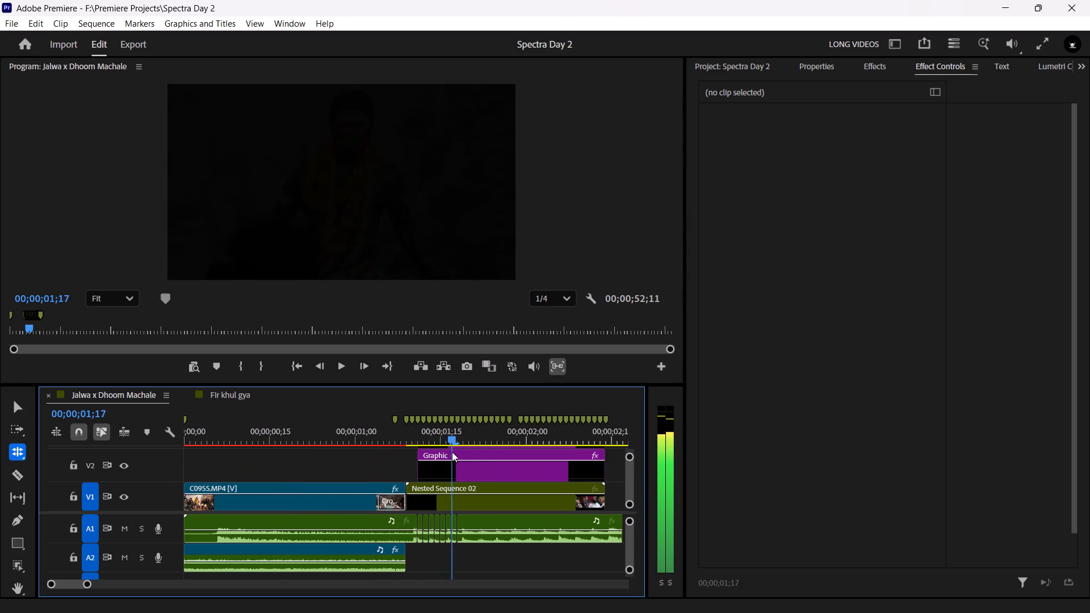
pyautogui.moveTo(452, 452); pyautogui.dragTo(527, 439)
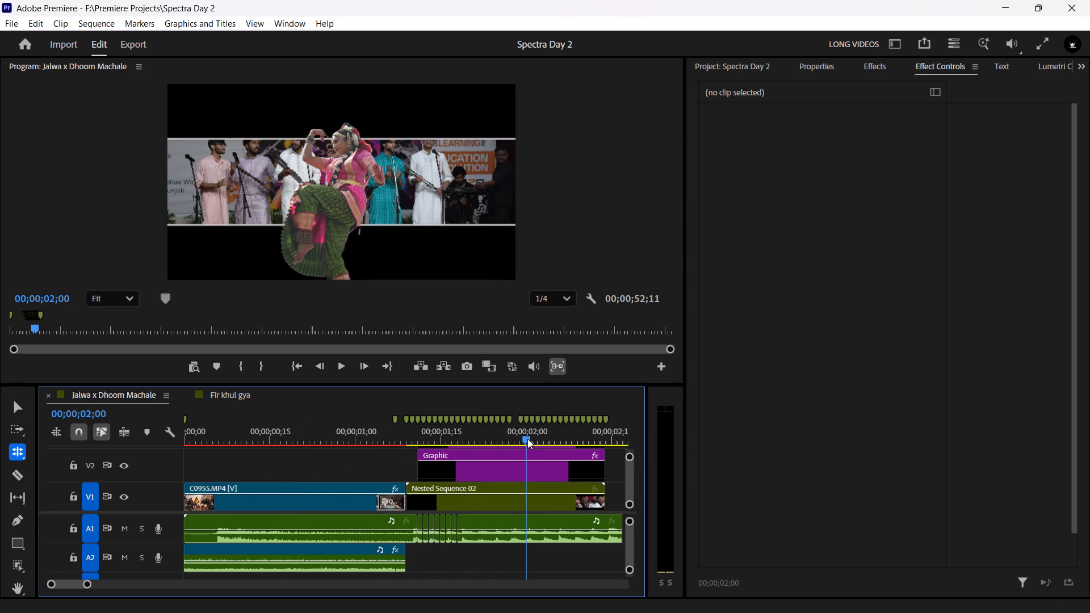
# Apply the Wonder Glow effect to the Graphic clip on V2, the strip's lower border line.
pyautogui.press('v')
pyautogui.click(480, 468)
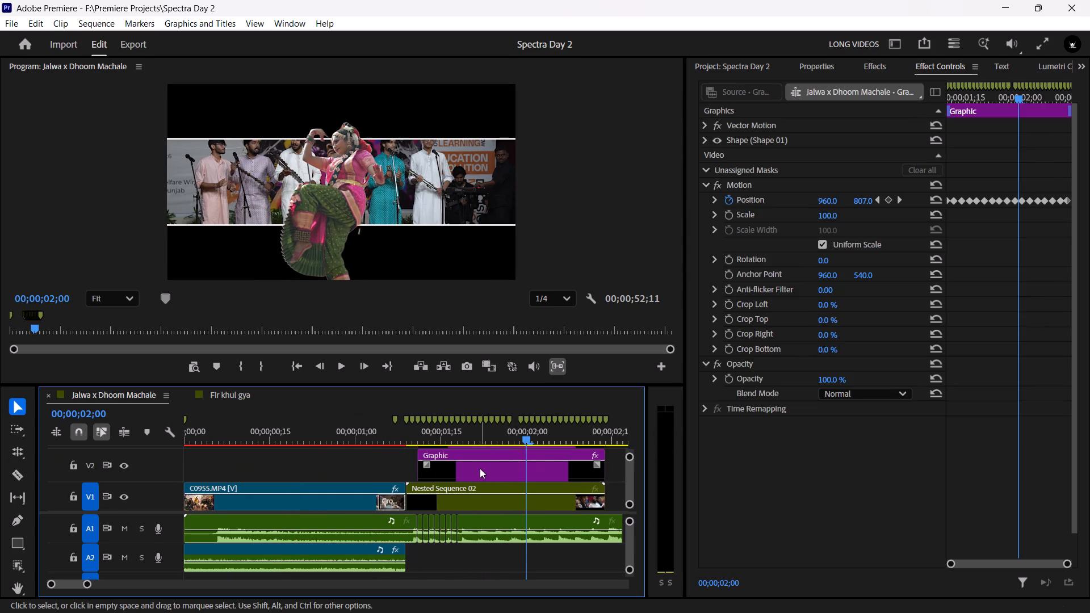
pyautogui.hotkey('ctrl', 'f')
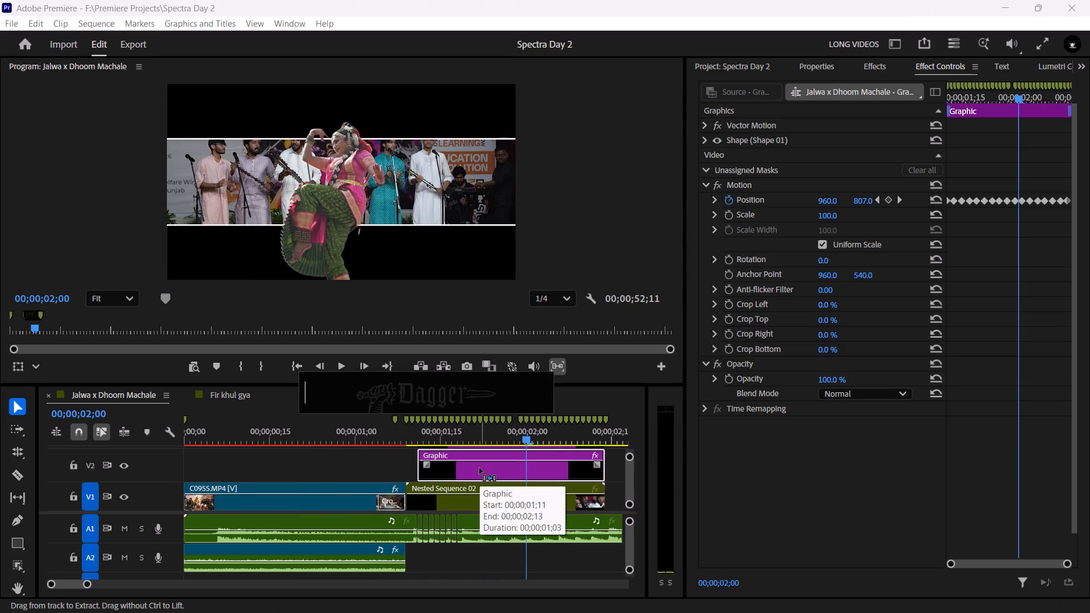
pyautogui.write('glko')
pyautogui.press('BackSpace')
pyautogui.press('BackSpace')
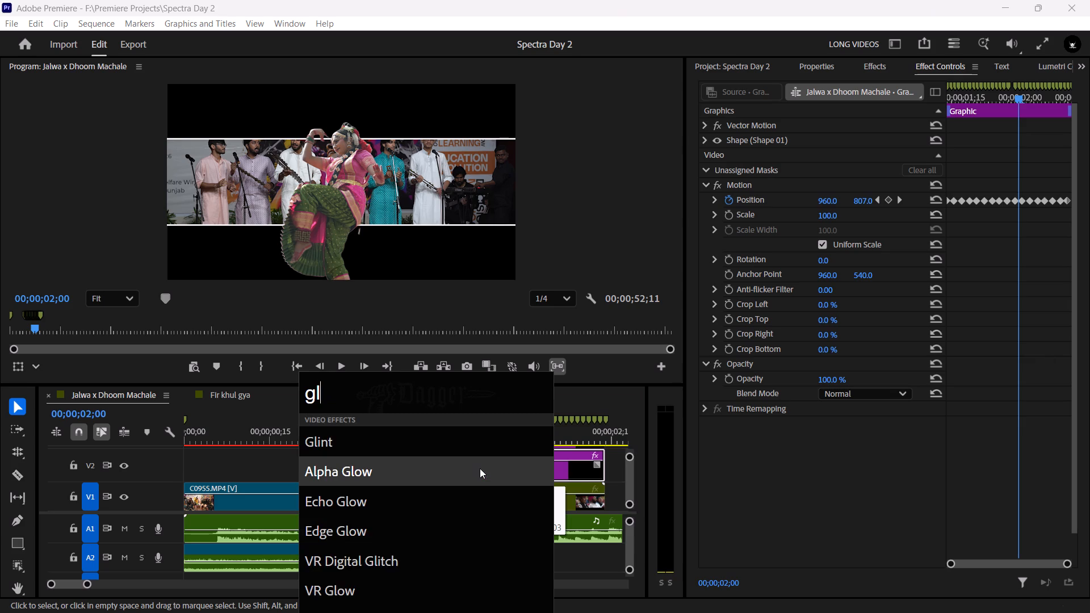
pyautogui.write('ow')
pyautogui.press('Down')
pyautogui.press('Down')
pyautogui.press('Down')
pyautogui.press('Down')
pyautogui.press('Down')
pyautogui.press('Up')
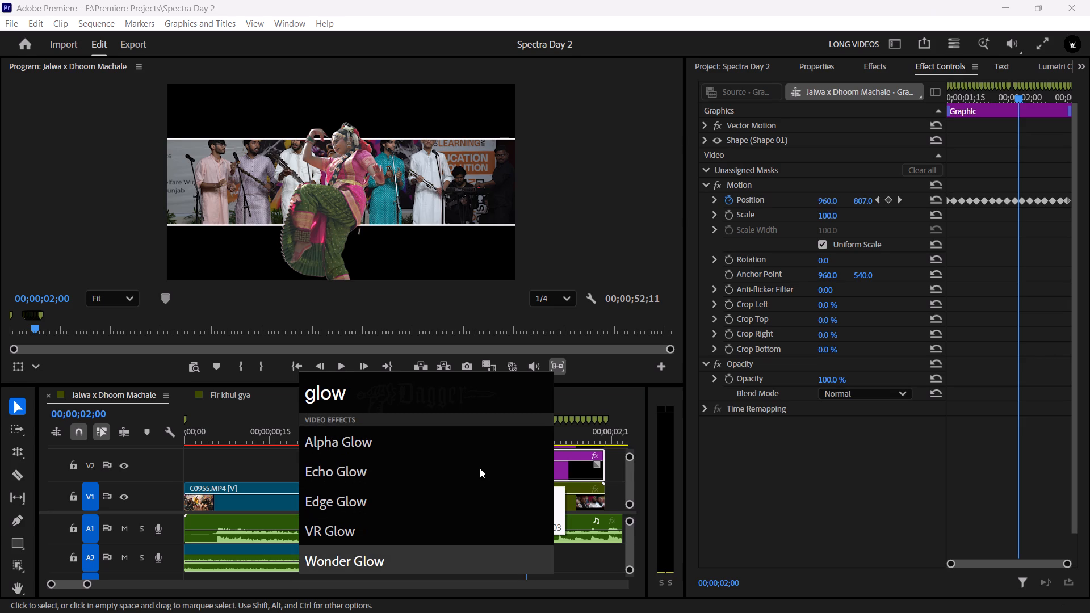
pyautogui.press('Return')
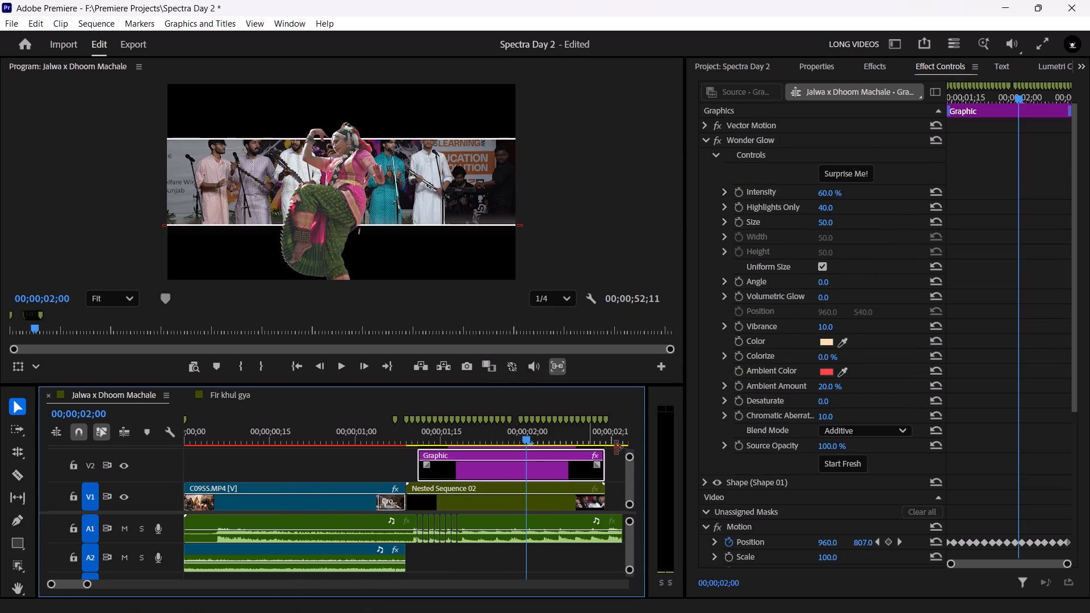
# Set the Wonder Glow intensity on the V2 Graphic to 80%.
pyautogui.keyDown('ctrl'); pyautogui.scroll(4, 513, 485); pyautogui.keyUp('ctrl')
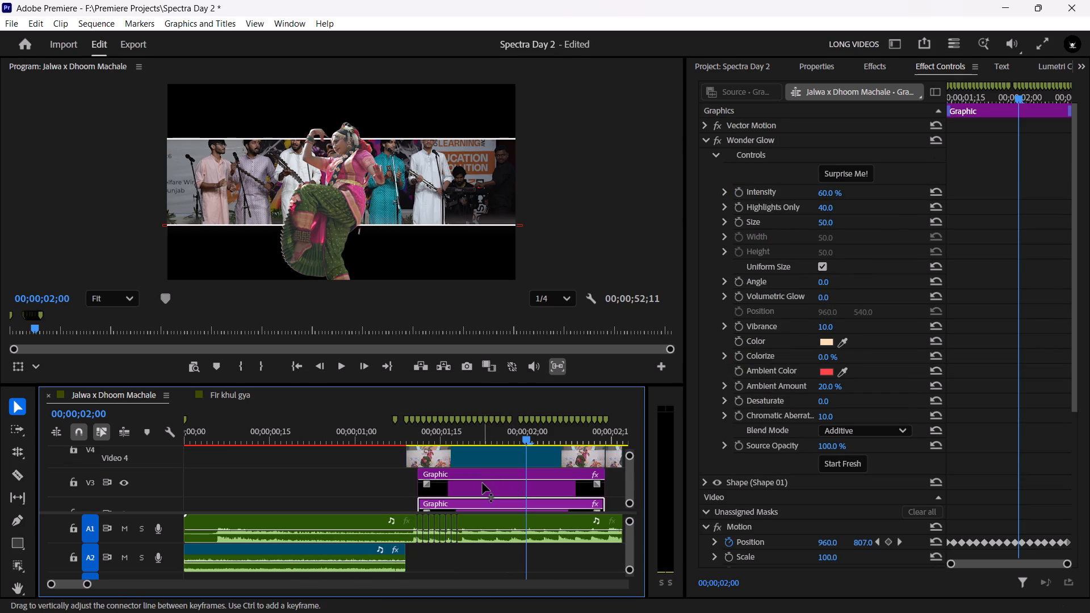
pyautogui.scroll(-16, 967, 434)
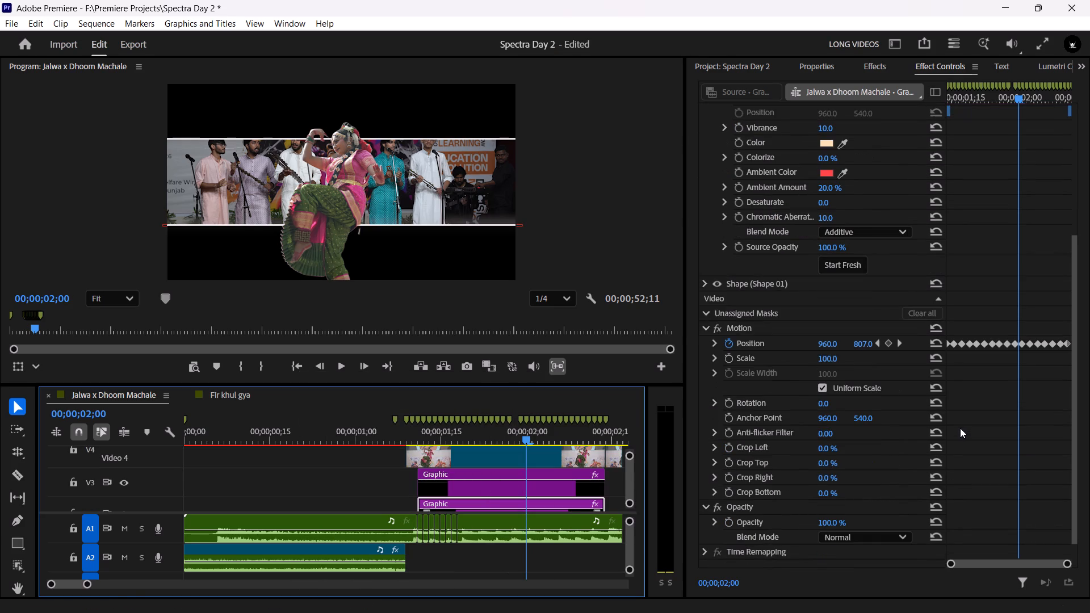
pyautogui.scroll(-5, 960, 428)
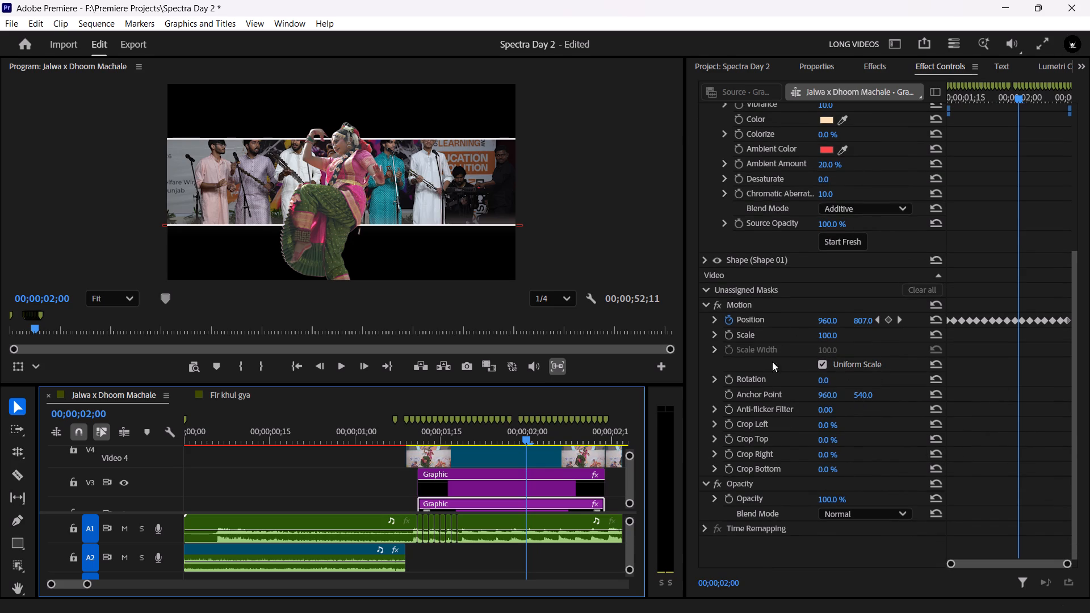
pyautogui.scroll(5, 766, 384)
pyautogui.scroll(10, 768, 333)
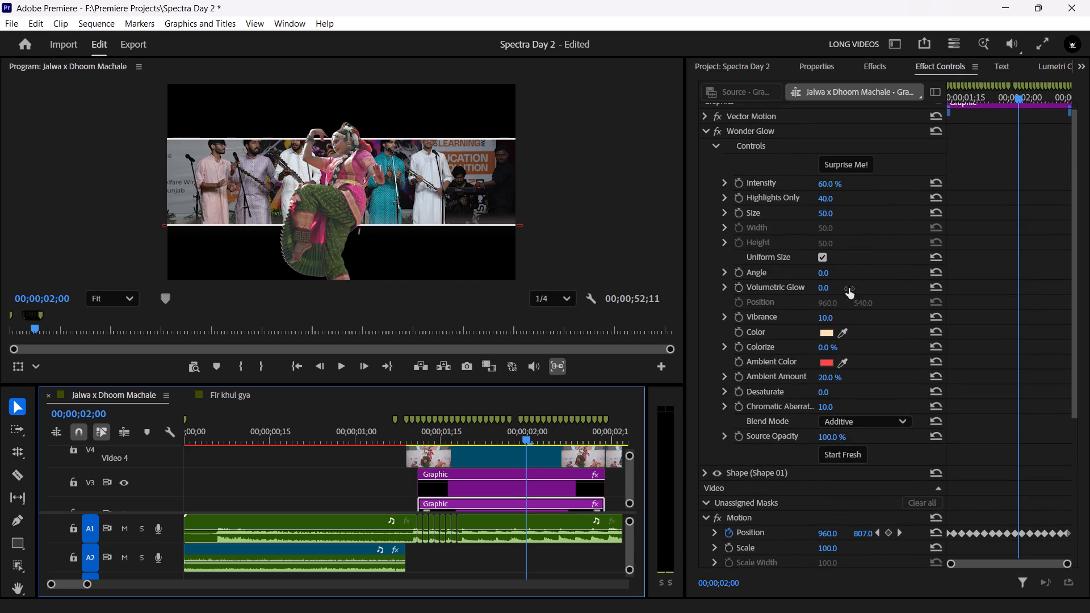
pyautogui.moveTo(824, 186); pyautogui.dragTo(839, 186)
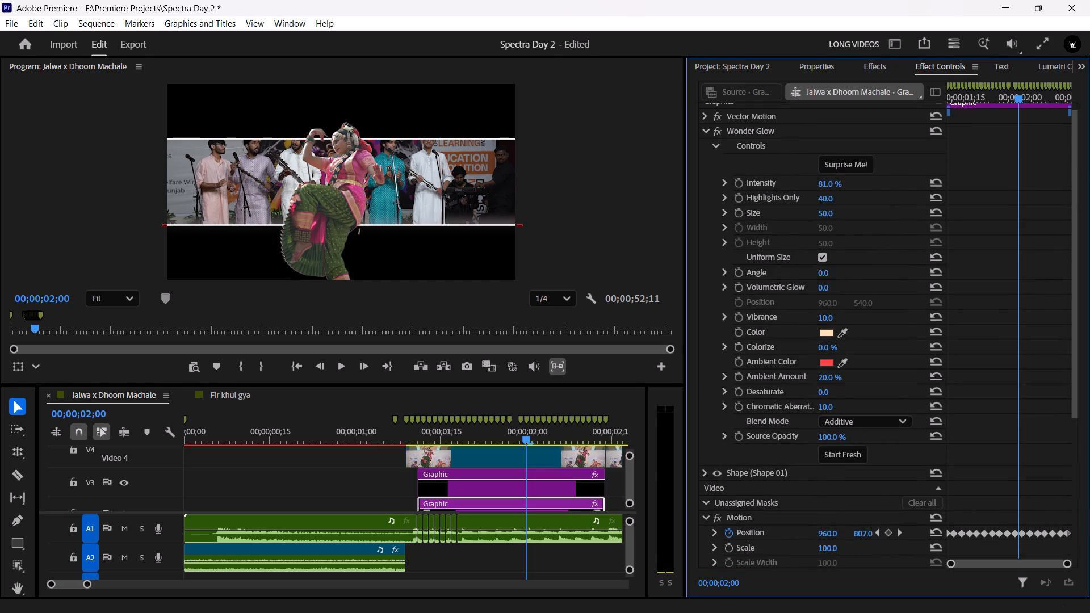
pyautogui.moveTo(839, 186); pyautogui.dragTo(837, 186)
pyautogui.click(823, 183)
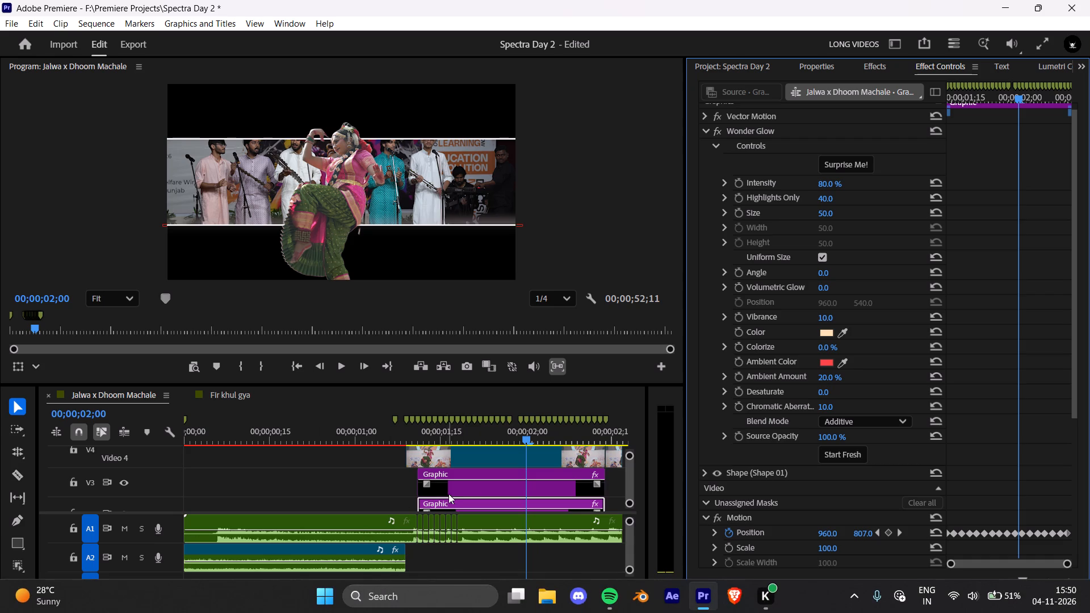
# Copy the Wonder Glow effect from the V2 Graphic onto the Graphic clip on V3.
pyautogui.click(744, 130)
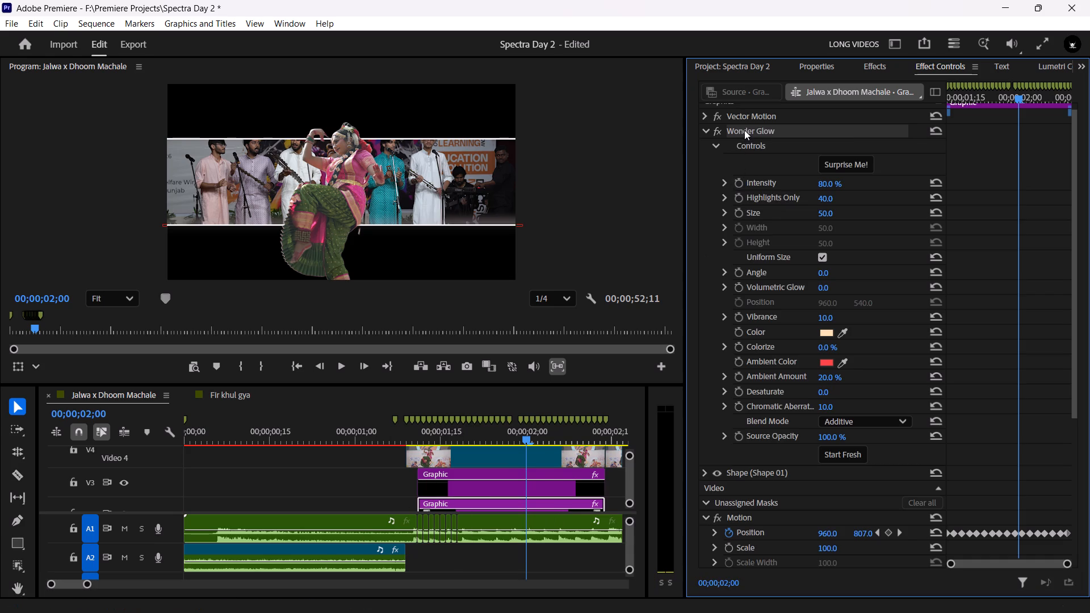
pyautogui.rightClick(744, 130)
pyautogui.click(772, 195)
pyautogui.click(520, 486)
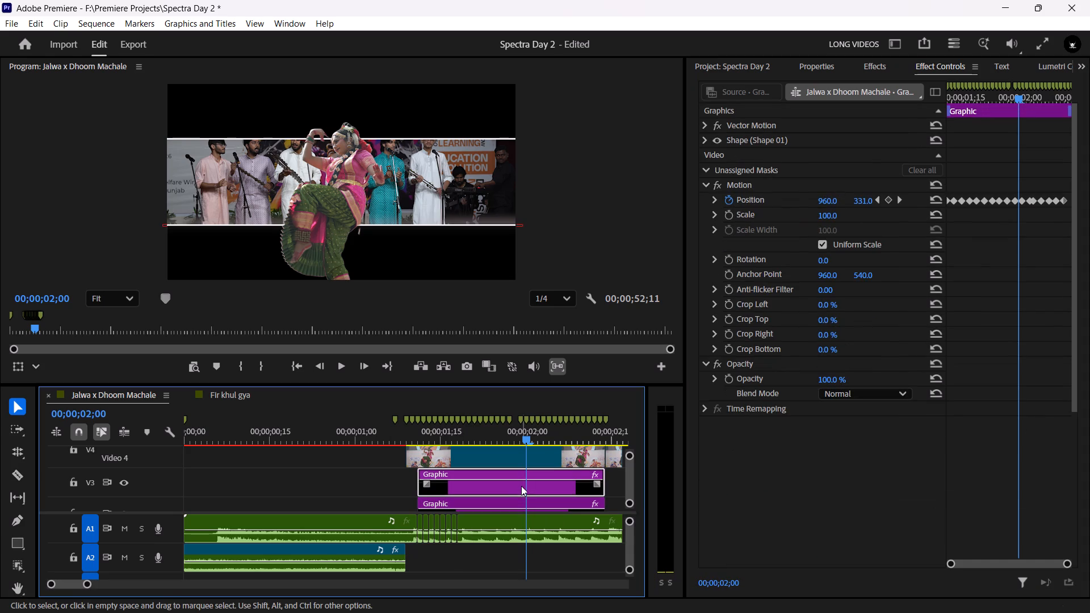
pyautogui.hotkey('ctrl', 'v')
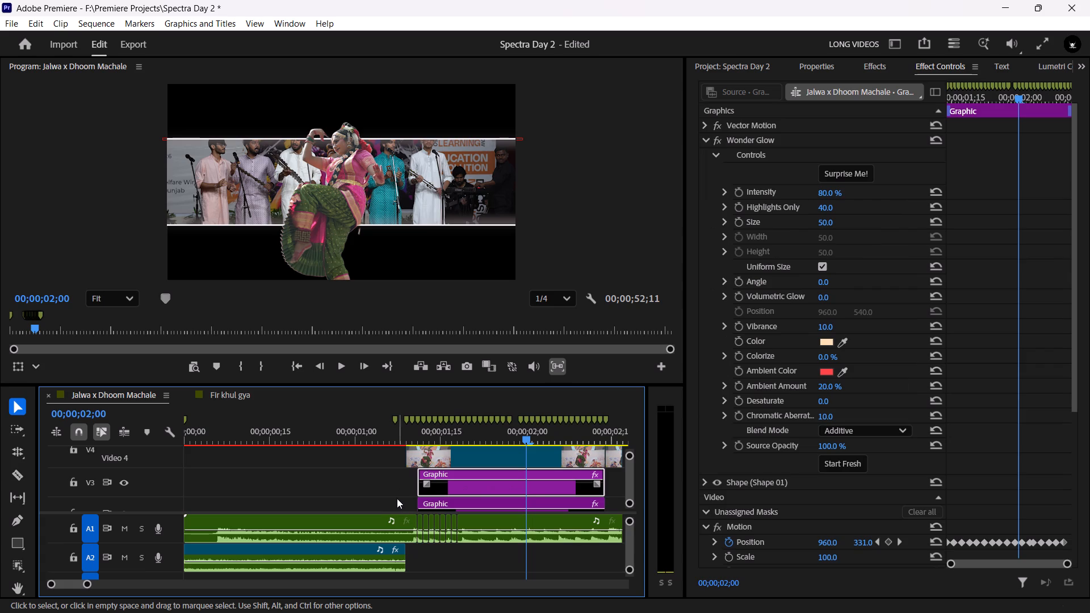
# Scrub through the strip section to check the glow on both border lines, stopping at 00;00;01;20.
pyautogui.click(392, 498)
pyautogui.click(390, 497)
pyautogui.moveTo(423, 432); pyautogui.dragTo(418, 432)
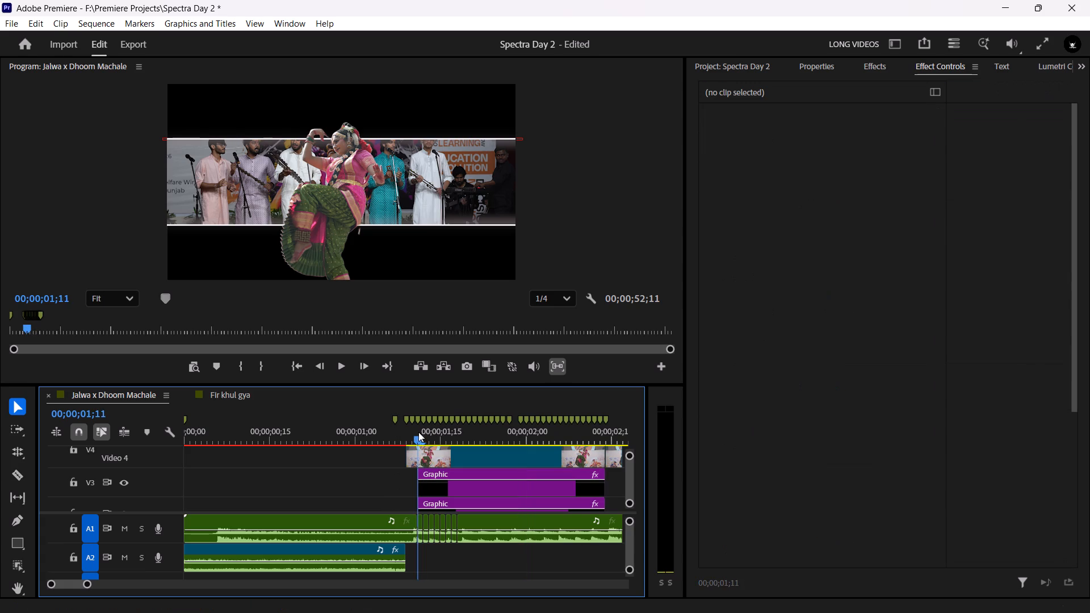
pyautogui.moveTo(418, 432); pyautogui.dragTo(533, 427)
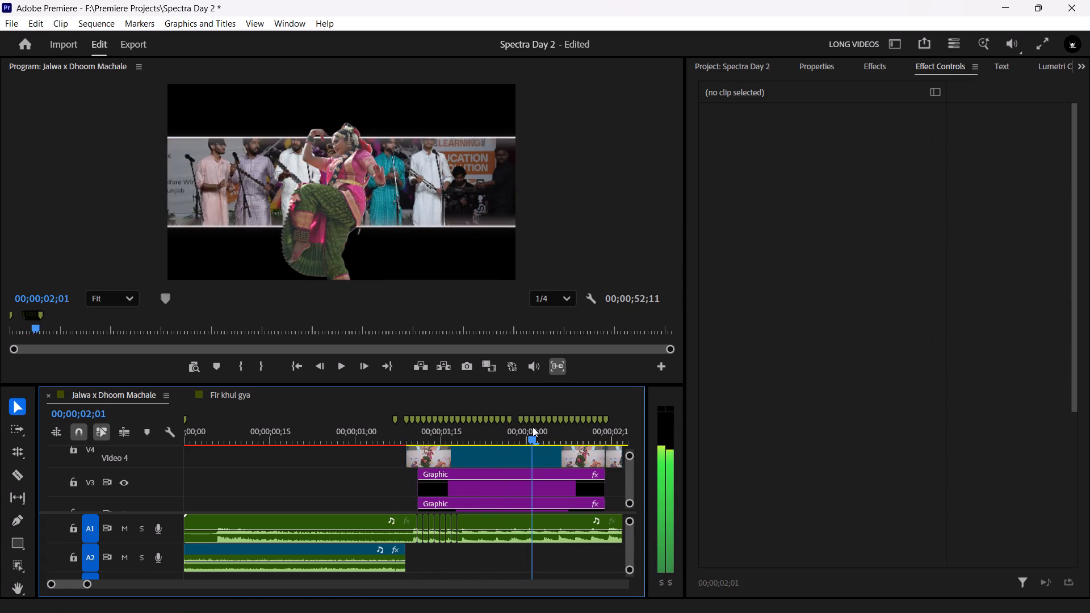
pyautogui.moveTo(533, 427); pyautogui.dragTo(480, 425)
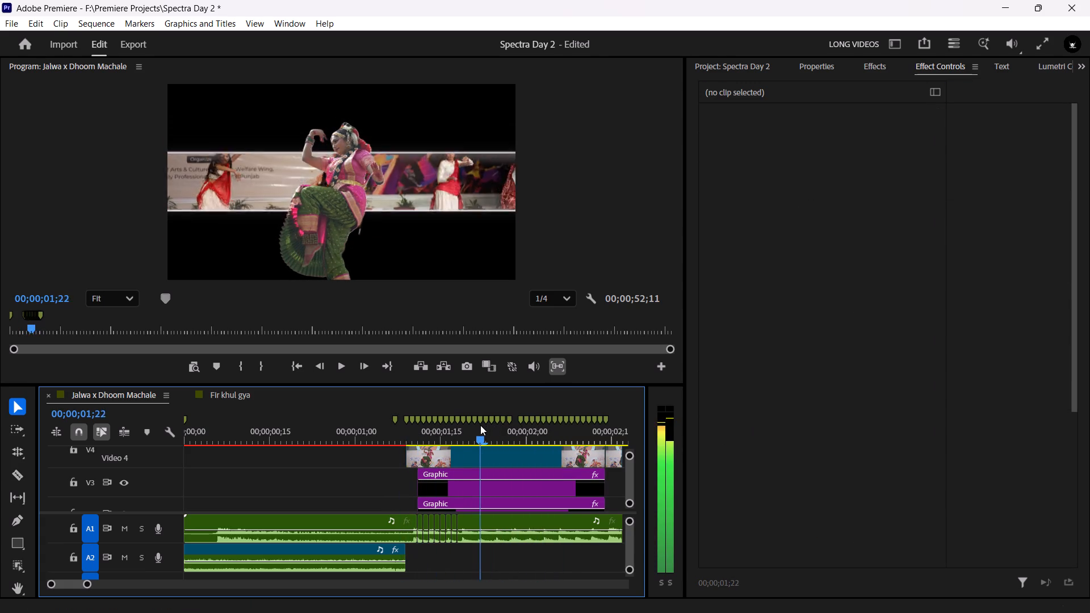
pyautogui.moveTo(480, 425); pyautogui.dragTo(467, 425)
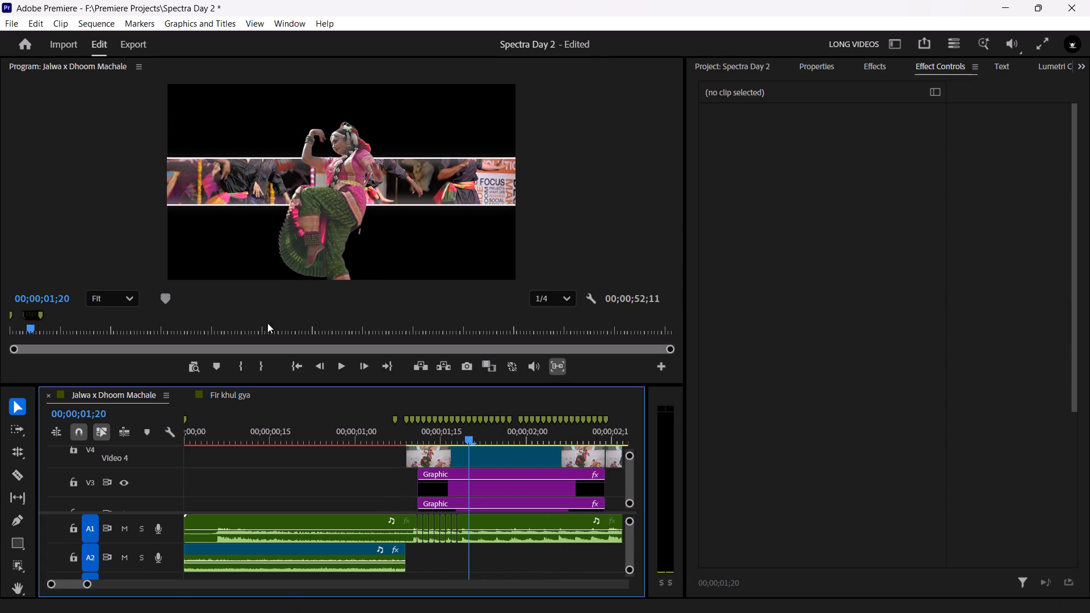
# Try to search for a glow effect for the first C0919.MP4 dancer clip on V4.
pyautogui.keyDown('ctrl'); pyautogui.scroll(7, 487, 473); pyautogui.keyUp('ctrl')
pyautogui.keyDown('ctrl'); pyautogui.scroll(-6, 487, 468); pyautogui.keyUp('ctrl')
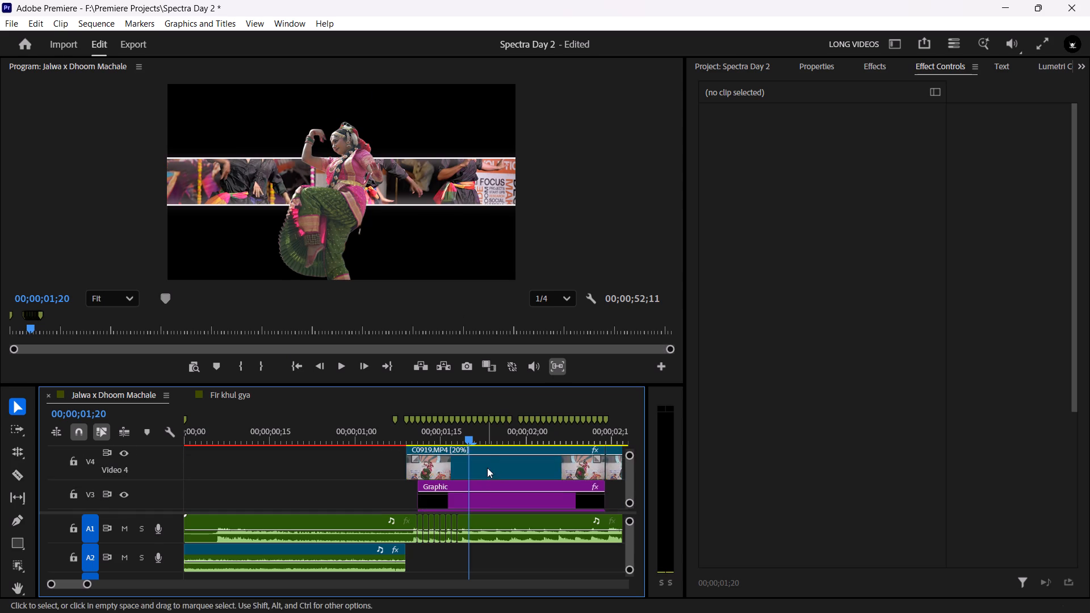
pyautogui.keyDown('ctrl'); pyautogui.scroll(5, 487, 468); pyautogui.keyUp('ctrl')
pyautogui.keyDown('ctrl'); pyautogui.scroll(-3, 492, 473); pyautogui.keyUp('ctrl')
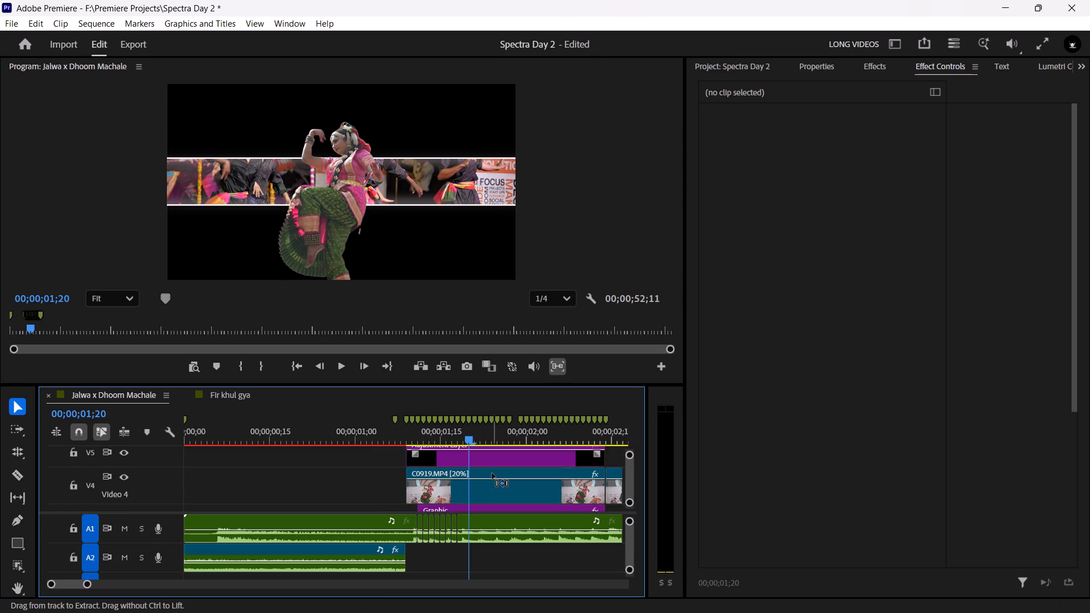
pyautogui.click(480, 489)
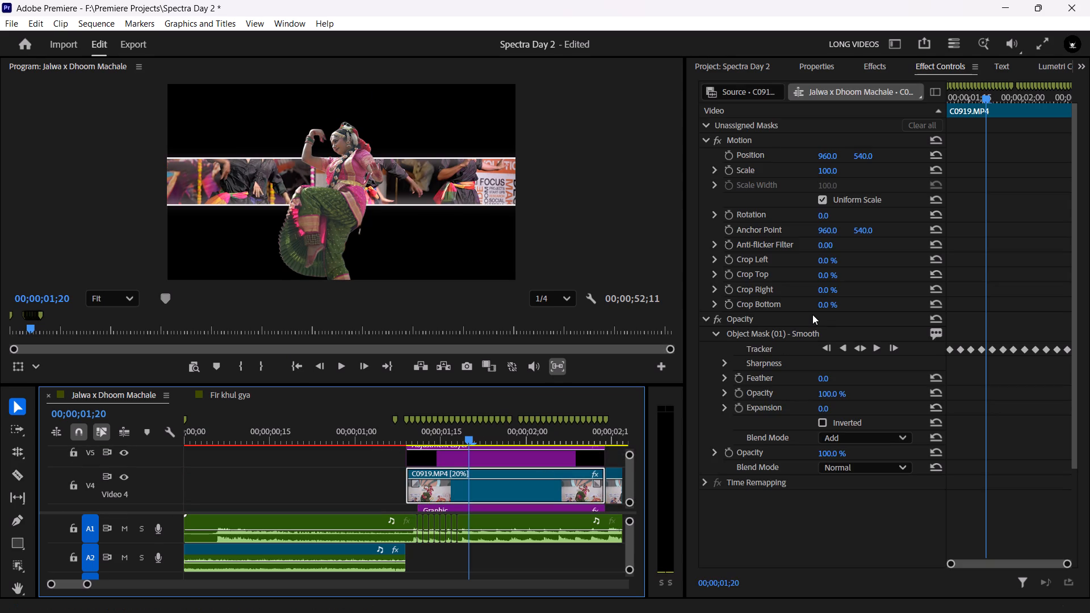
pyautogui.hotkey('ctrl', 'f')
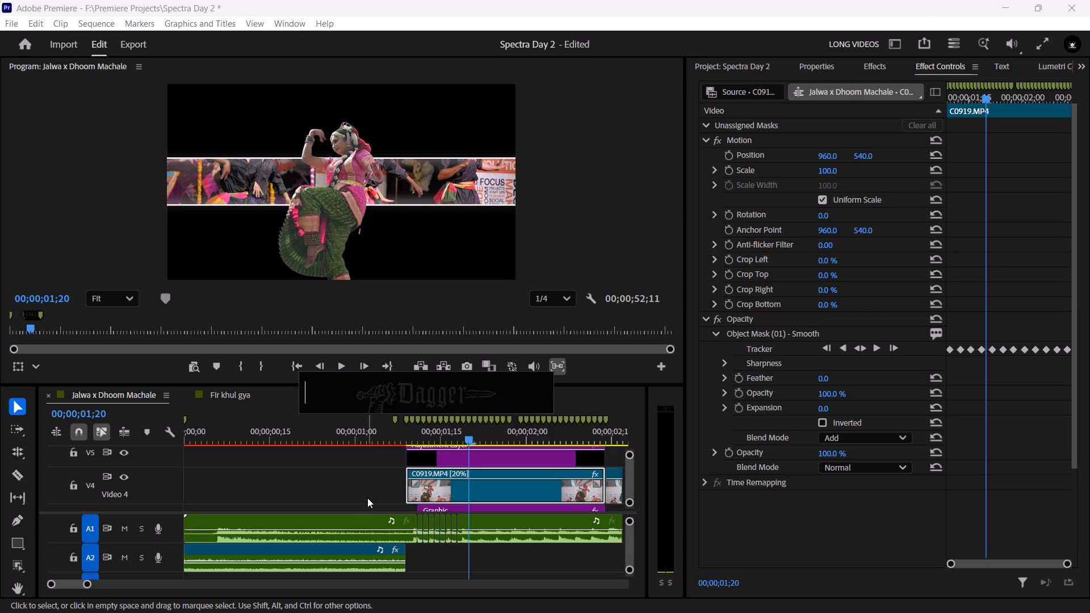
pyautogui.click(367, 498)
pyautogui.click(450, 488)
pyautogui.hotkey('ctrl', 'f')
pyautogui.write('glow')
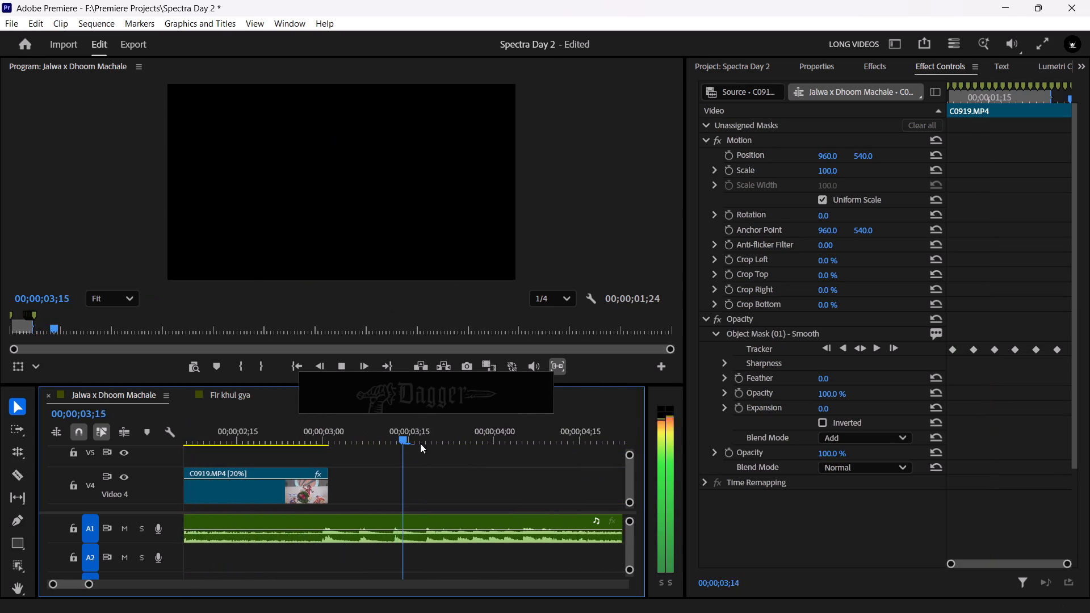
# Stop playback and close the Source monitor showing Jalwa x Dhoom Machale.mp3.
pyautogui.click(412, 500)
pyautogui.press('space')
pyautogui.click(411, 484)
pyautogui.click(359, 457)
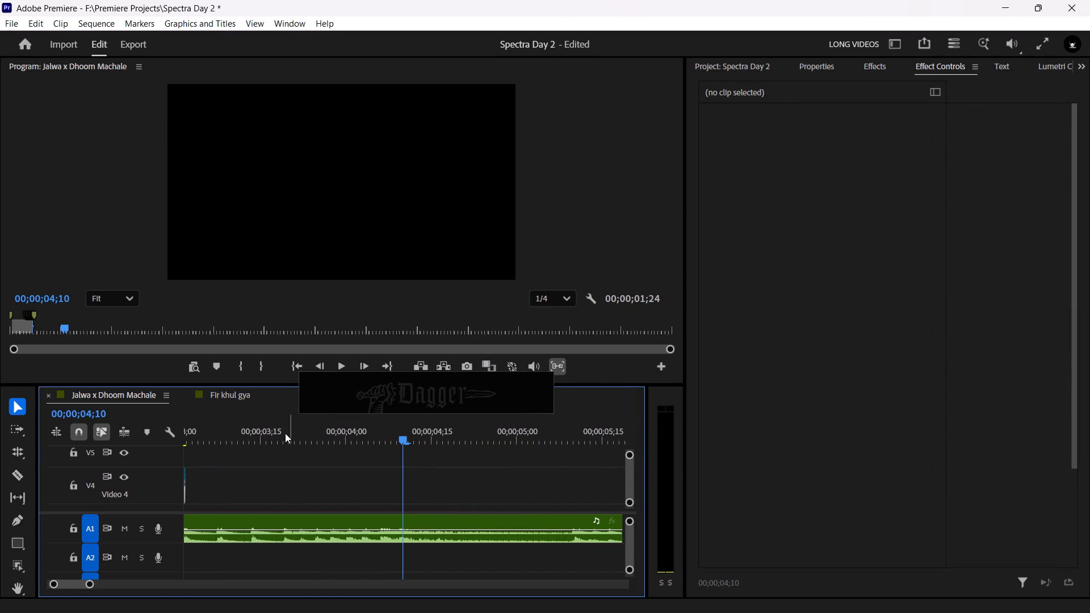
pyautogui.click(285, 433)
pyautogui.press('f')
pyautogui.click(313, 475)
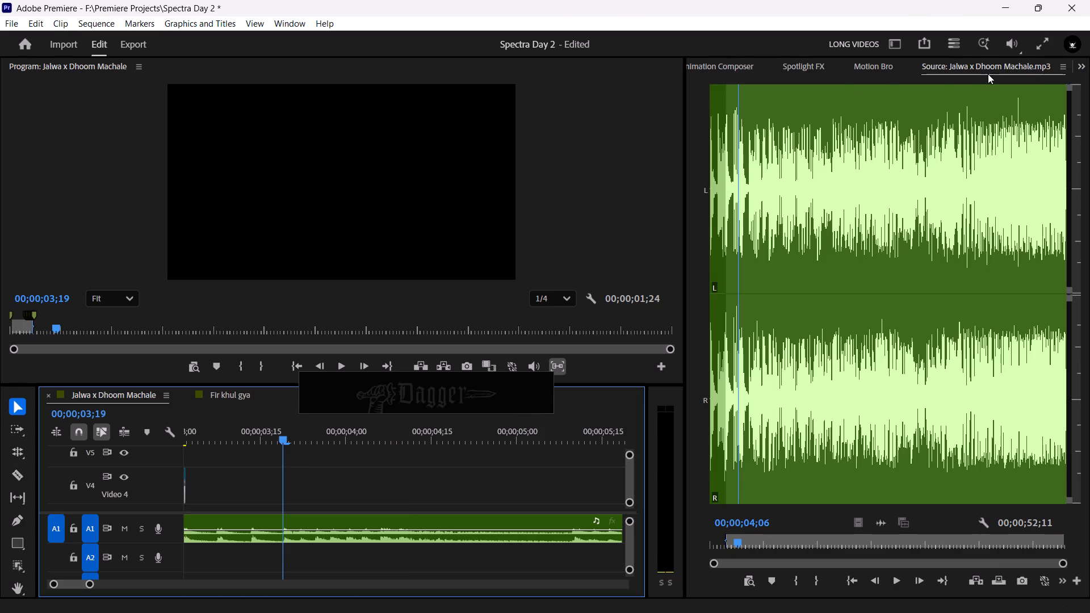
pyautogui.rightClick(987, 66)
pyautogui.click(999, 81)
# Clear the In and Out points from the Jalwa x Dhoom Machale sequence.
pyautogui.scroll(20, 317, 419)
pyautogui.scroll(1, 317, 419)
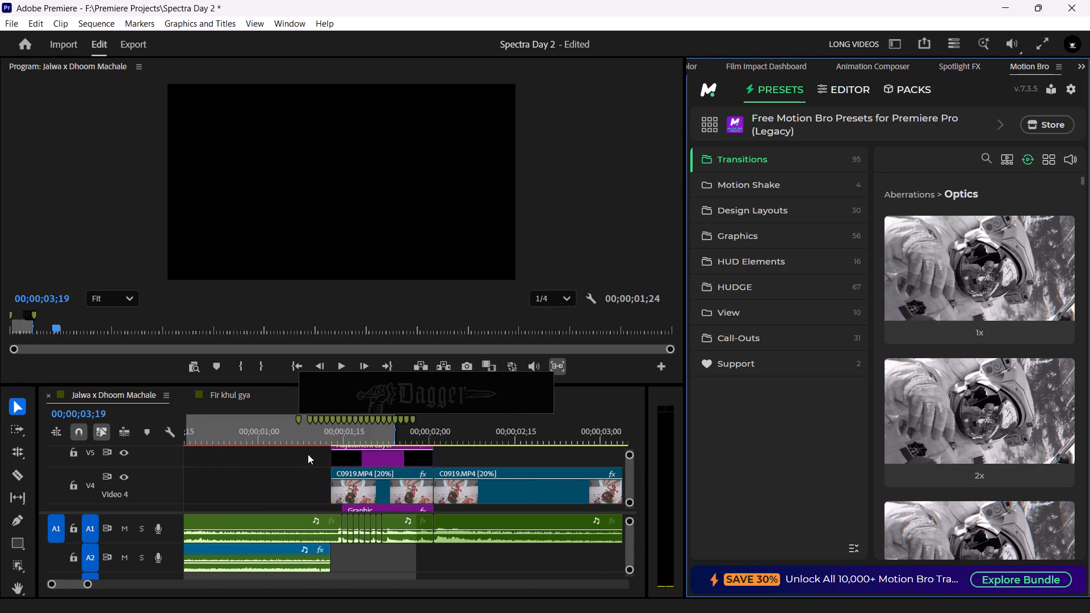
pyautogui.click(310, 434)
pyautogui.rightClick(310, 436)
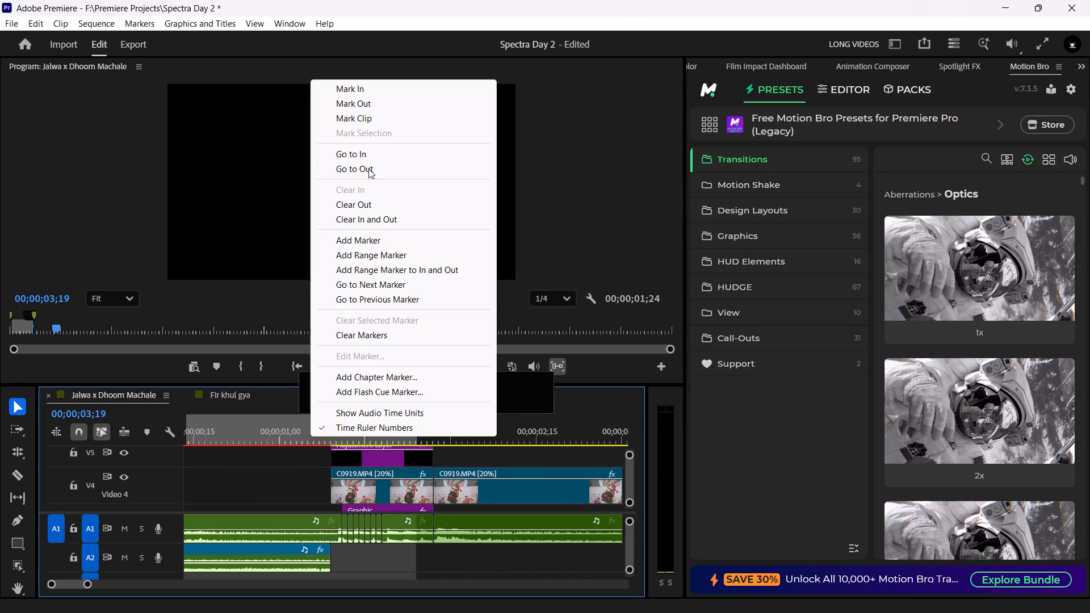
pyautogui.click(367, 222)
# Dismiss the effect search and play back from the cut into the strip section, stopping at 00;00;01;19.
pyautogui.click(295, 472)
pyautogui.click(362, 398)
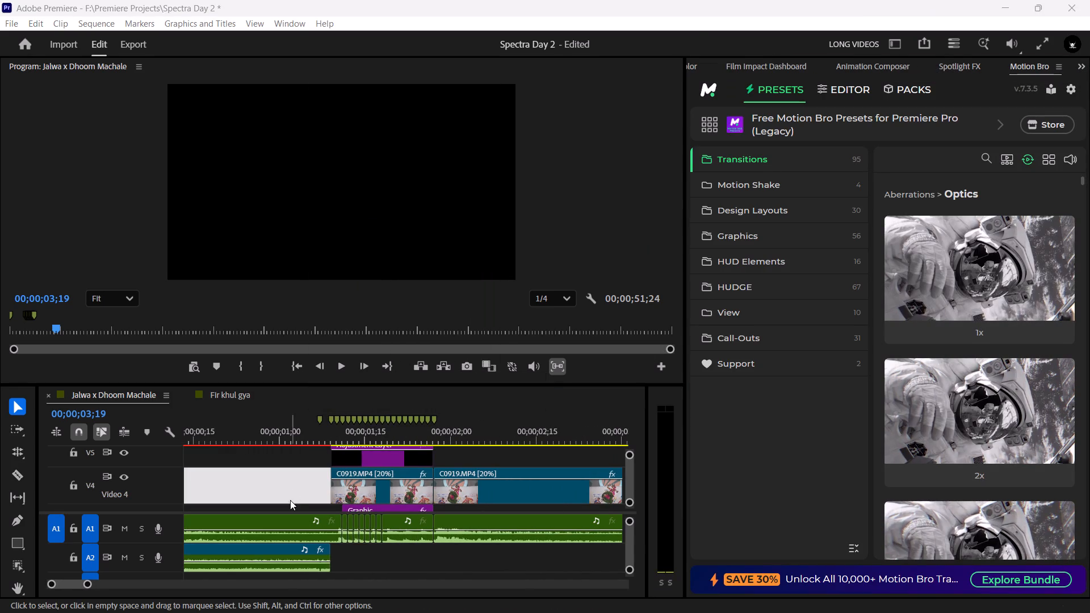
pyautogui.click(290, 500)
pyautogui.click(352, 435)
pyautogui.moveTo(343, 438); pyautogui.dragTo(320, 438)
pyautogui.press('space')
pyautogui.press('space')
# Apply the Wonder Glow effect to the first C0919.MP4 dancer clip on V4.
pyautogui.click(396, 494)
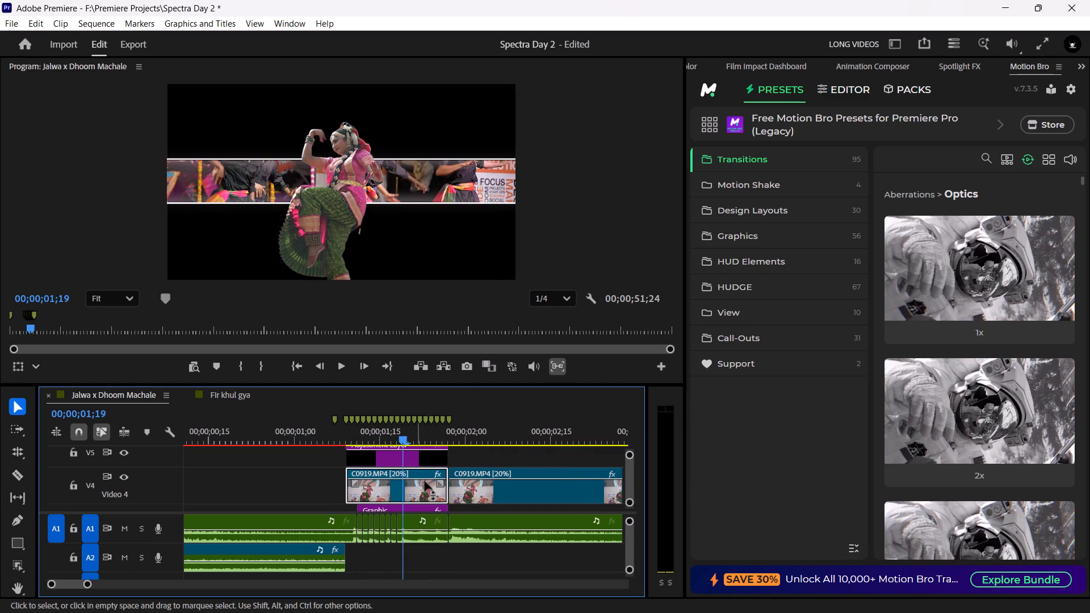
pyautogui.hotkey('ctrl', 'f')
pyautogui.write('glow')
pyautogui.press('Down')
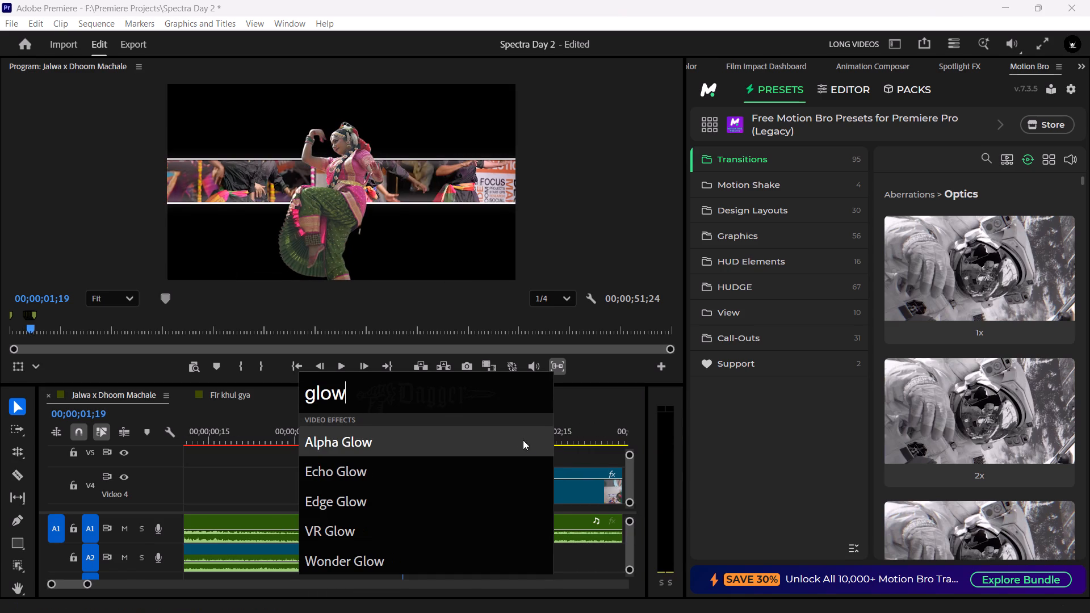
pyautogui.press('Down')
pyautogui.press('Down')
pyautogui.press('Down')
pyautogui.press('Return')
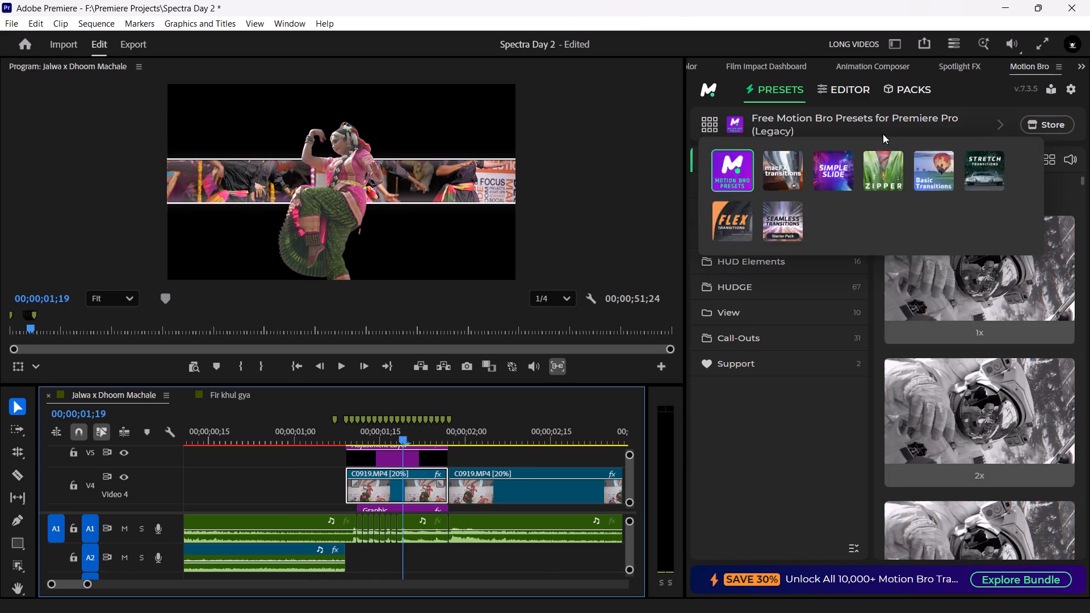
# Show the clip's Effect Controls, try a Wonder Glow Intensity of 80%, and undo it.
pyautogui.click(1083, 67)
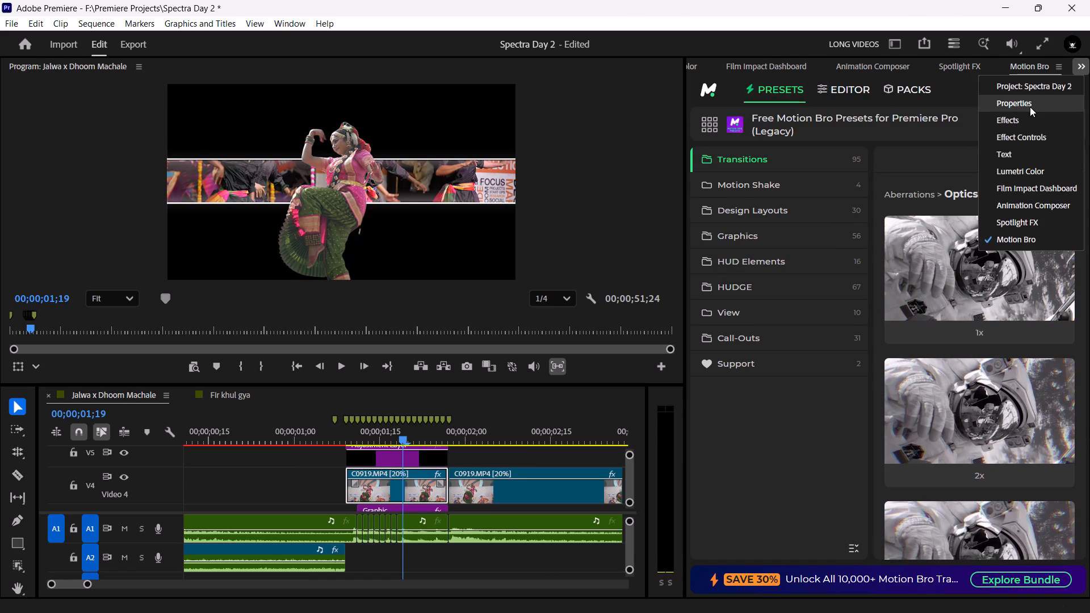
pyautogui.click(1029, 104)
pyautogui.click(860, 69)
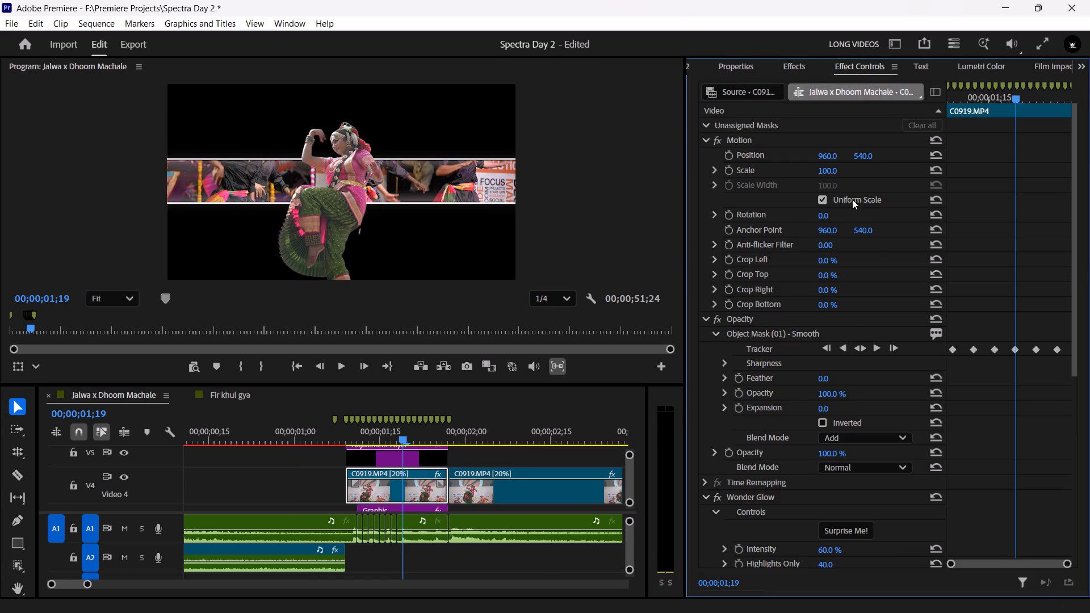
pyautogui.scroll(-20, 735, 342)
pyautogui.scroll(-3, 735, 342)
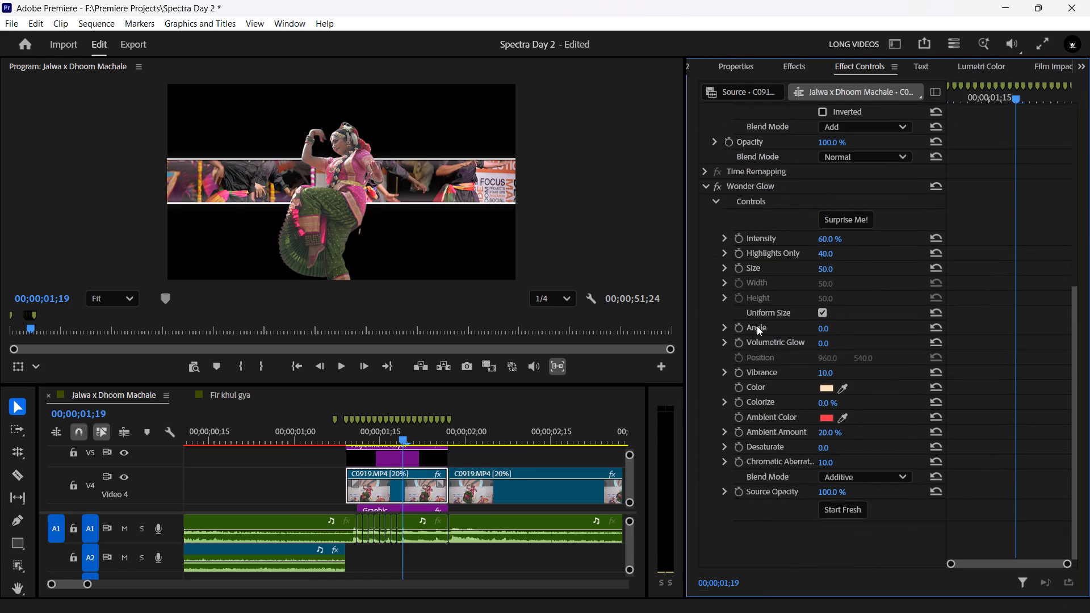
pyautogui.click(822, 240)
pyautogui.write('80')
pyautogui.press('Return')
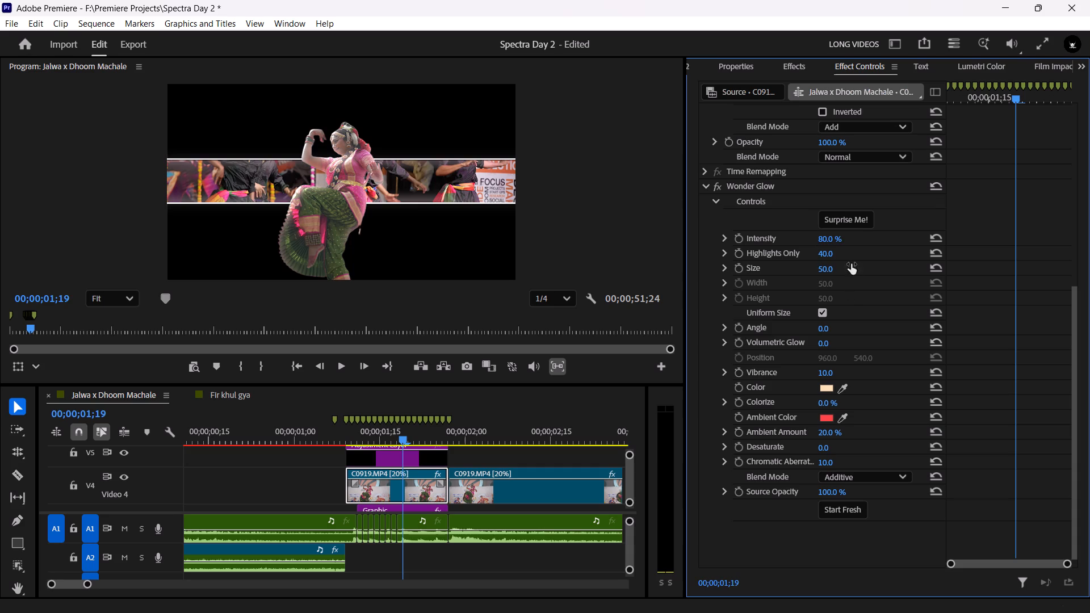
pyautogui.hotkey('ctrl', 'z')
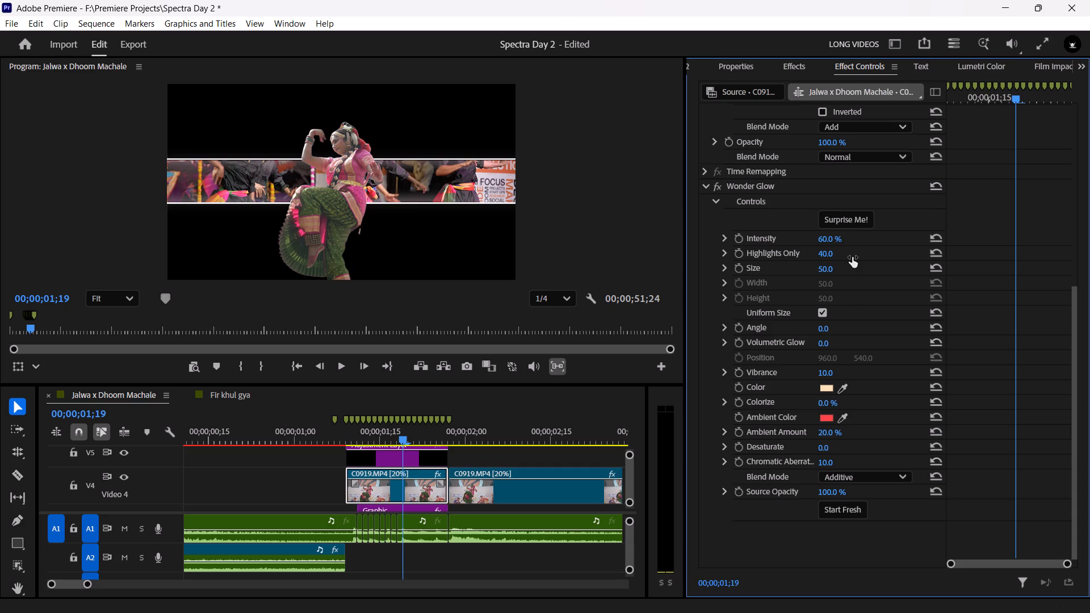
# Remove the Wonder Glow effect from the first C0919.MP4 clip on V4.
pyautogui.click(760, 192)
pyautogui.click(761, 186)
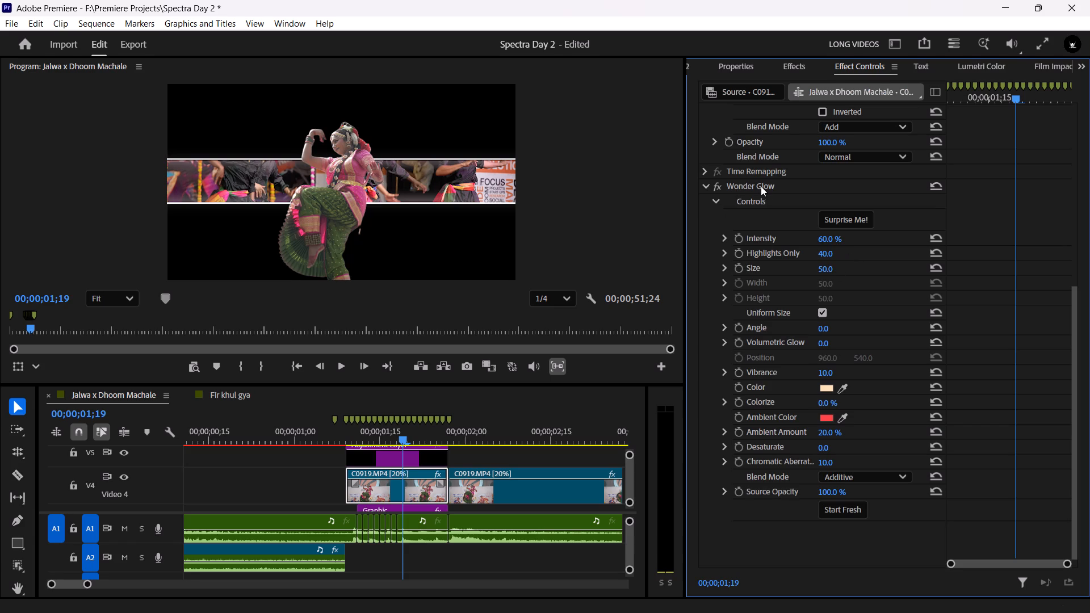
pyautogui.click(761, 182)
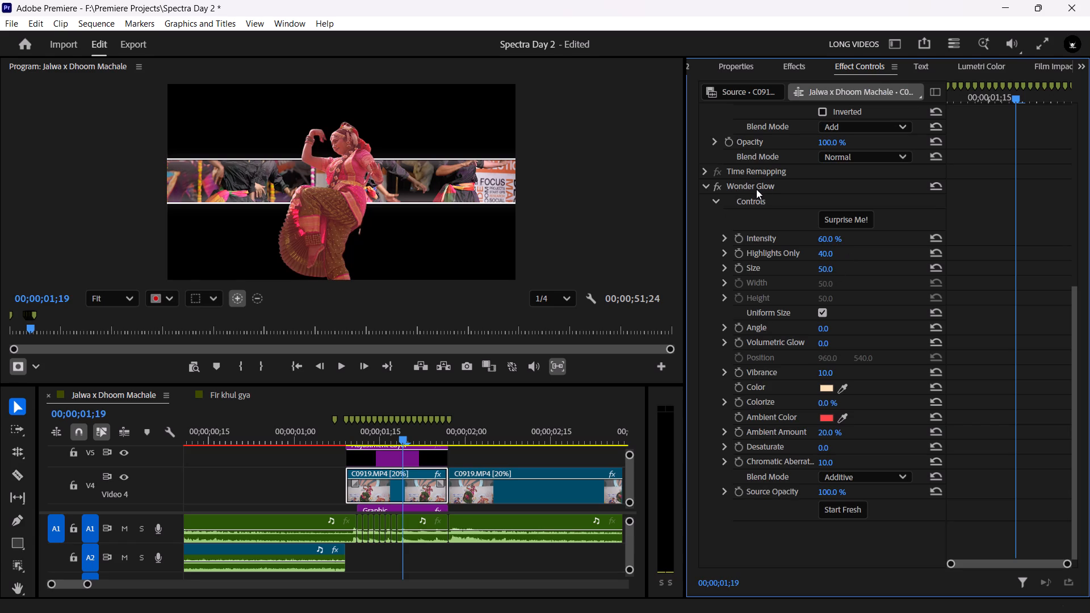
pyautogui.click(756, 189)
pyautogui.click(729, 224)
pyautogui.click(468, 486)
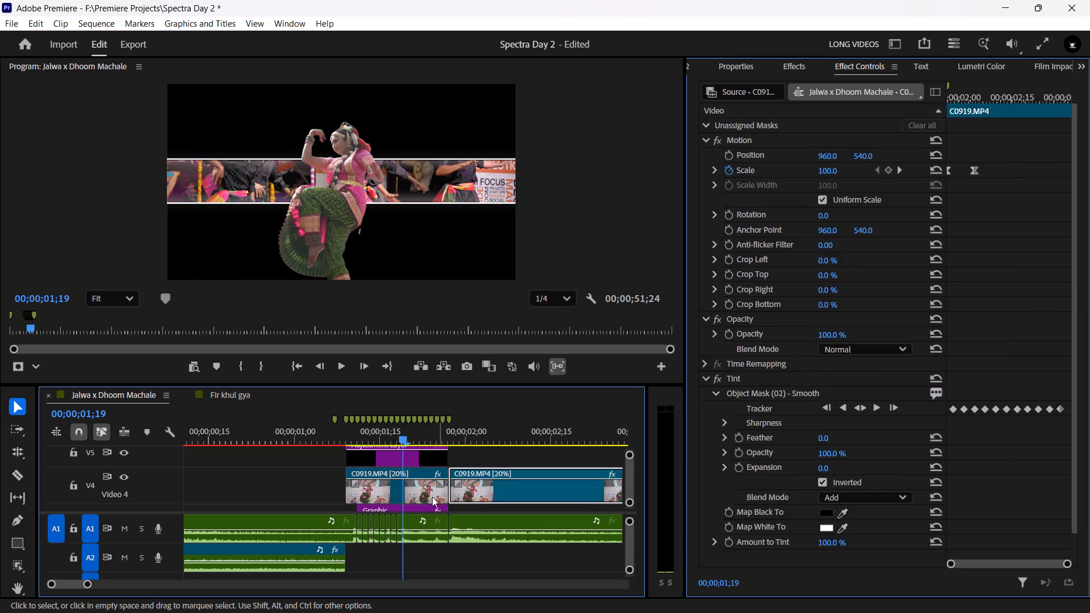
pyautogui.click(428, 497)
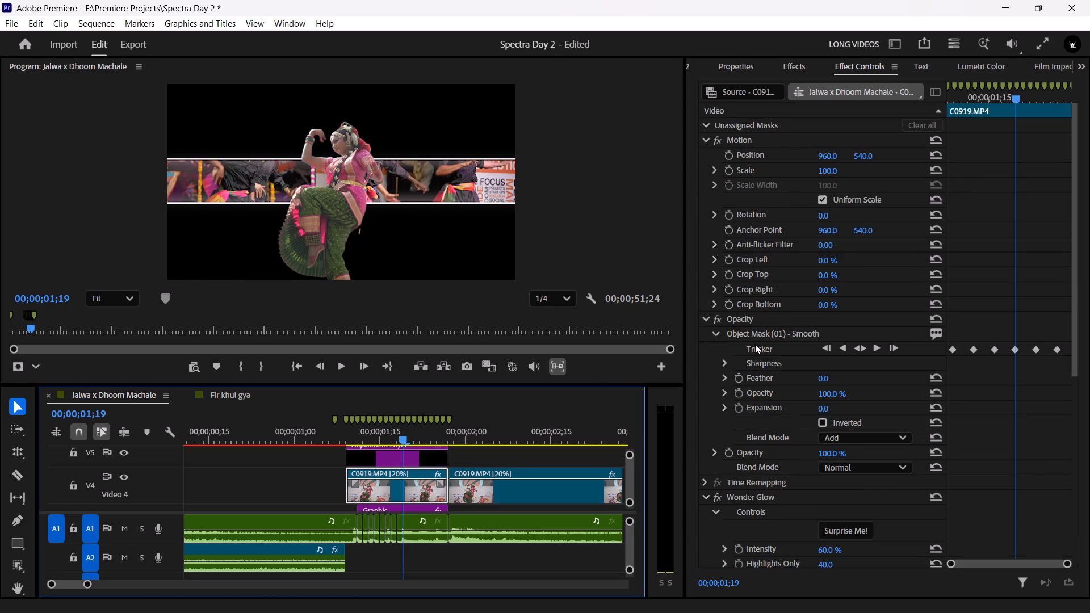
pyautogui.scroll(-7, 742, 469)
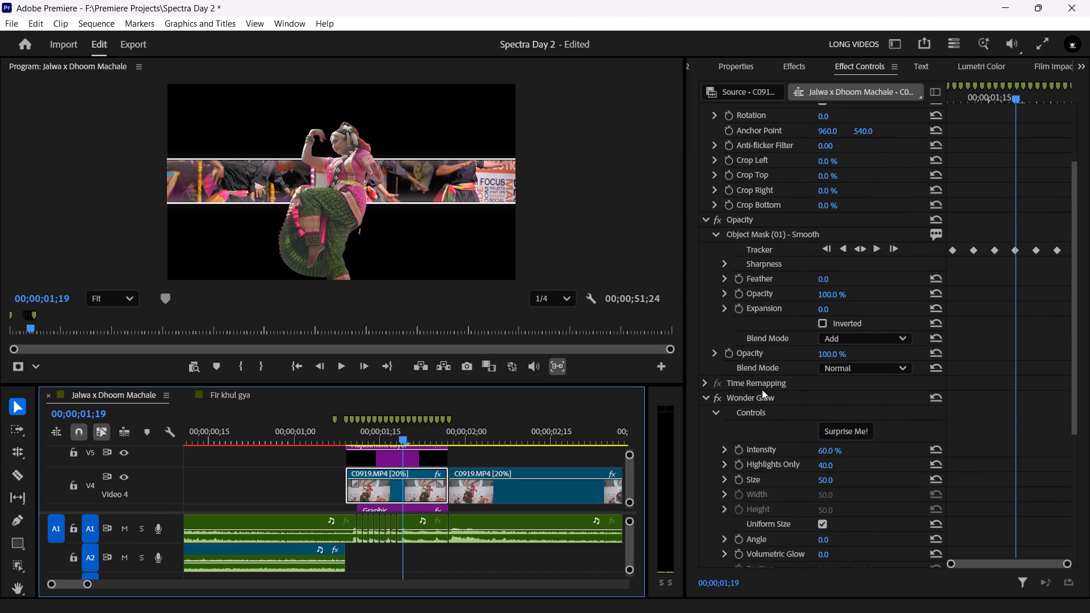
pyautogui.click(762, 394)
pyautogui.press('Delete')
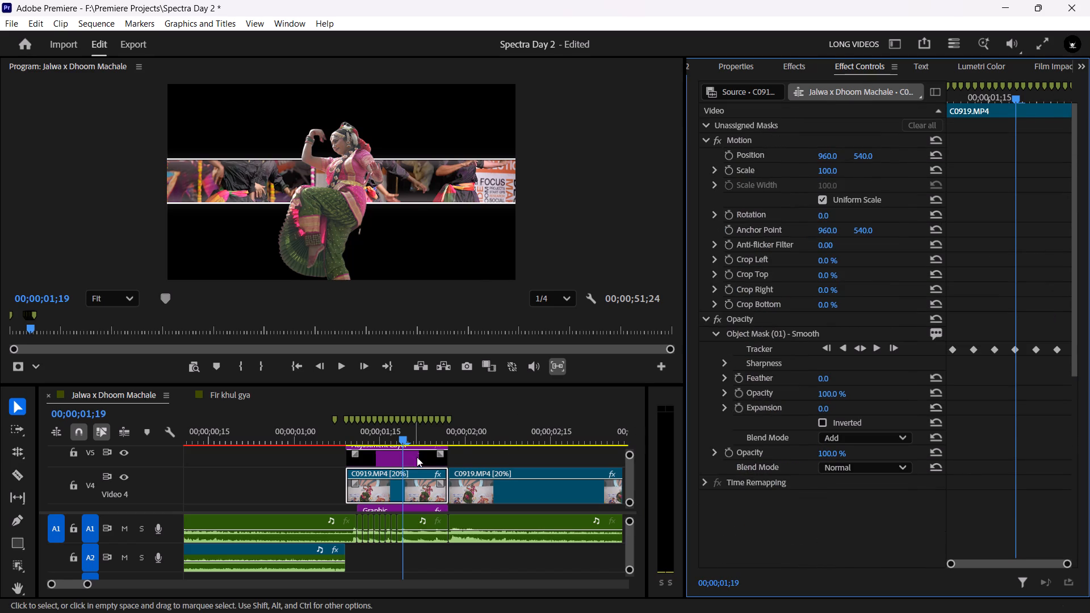
# Maximize the timeline and add an empty video track directly above V1.
pyautogui.press('`')
pyautogui.keyDown('ctrl'); pyautogui.scroll(-6, 385, 288); pyautogui.keyUp('ctrl')
pyautogui.keyDown('alt'); pyautogui.scroll(14, 332, 308); pyautogui.keyUp('alt')
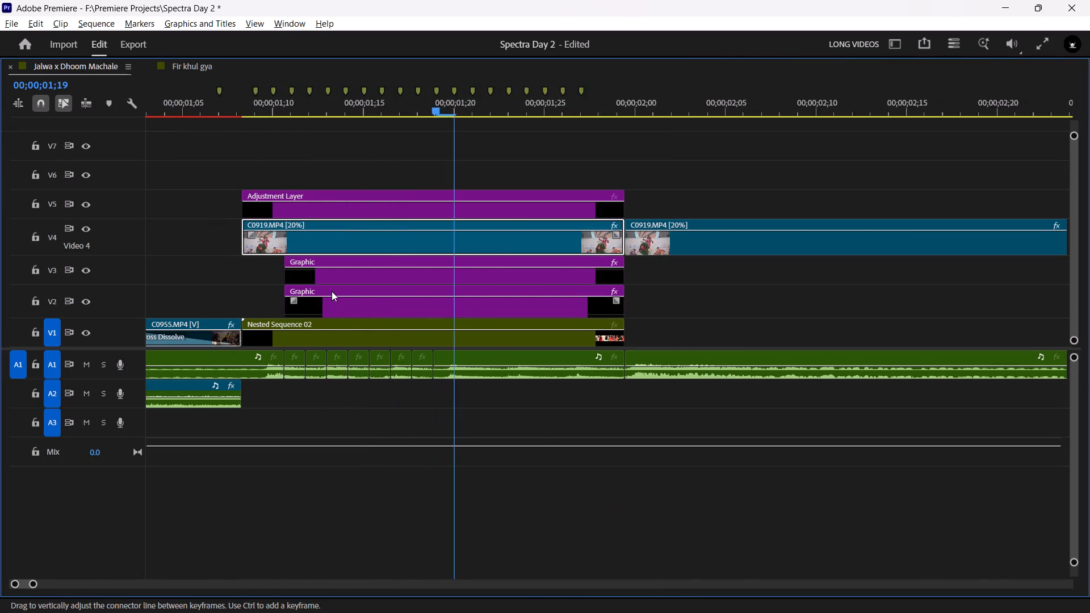
pyautogui.keyDown('ctrl'); pyautogui.scroll(1, 268, 275); pyautogui.keyUp('ctrl')
pyautogui.keyDown('ctrl'); pyautogui.scroll(-6, 267, 275); pyautogui.keyUp('ctrl')
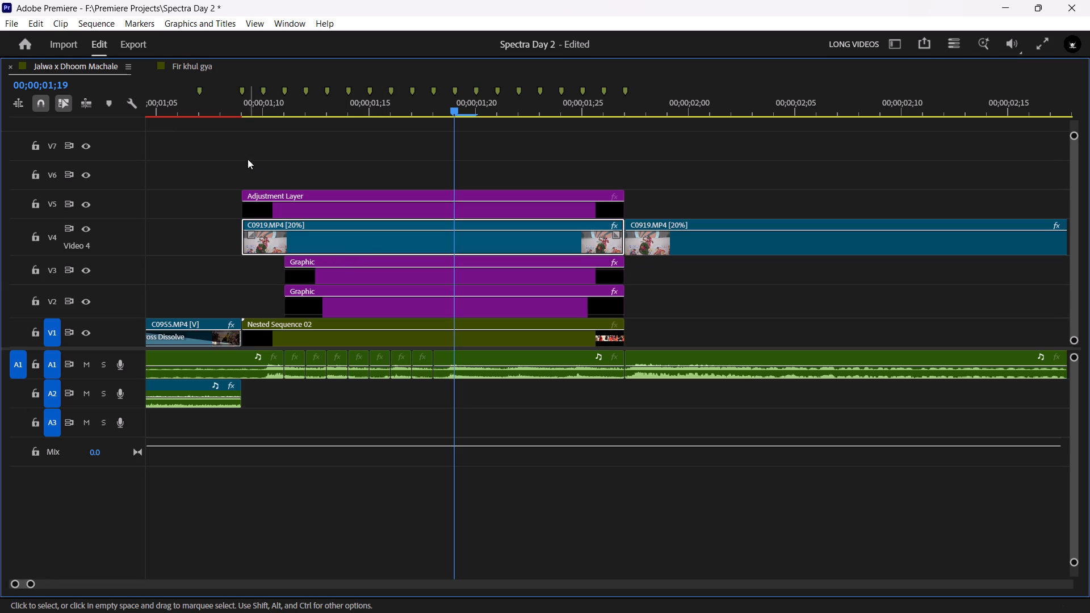
pyautogui.click(113, 333)
pyautogui.rightClick(113, 333)
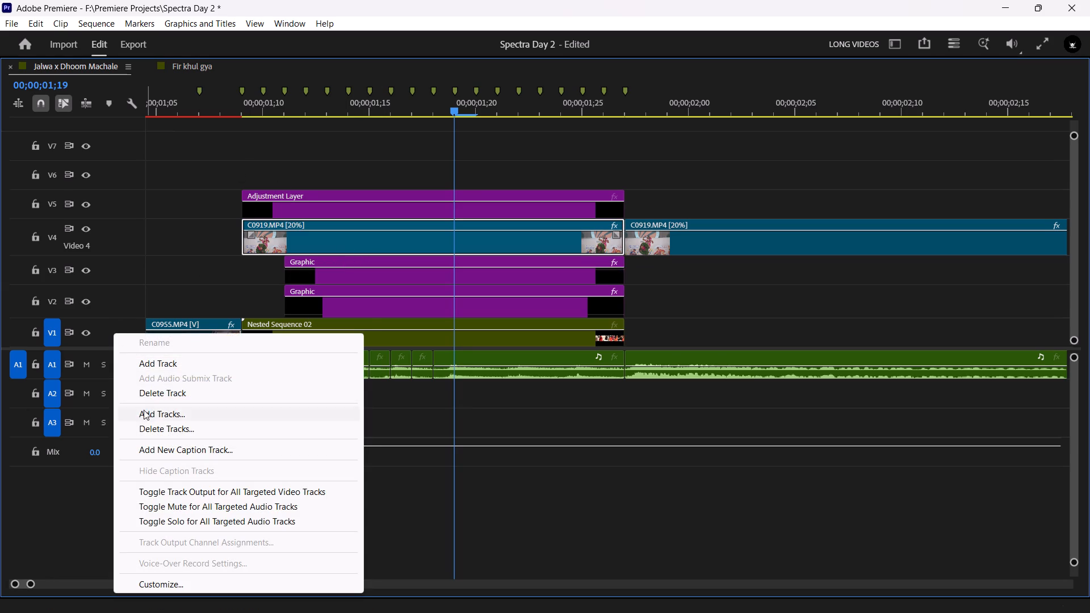
pyautogui.click(161, 363)
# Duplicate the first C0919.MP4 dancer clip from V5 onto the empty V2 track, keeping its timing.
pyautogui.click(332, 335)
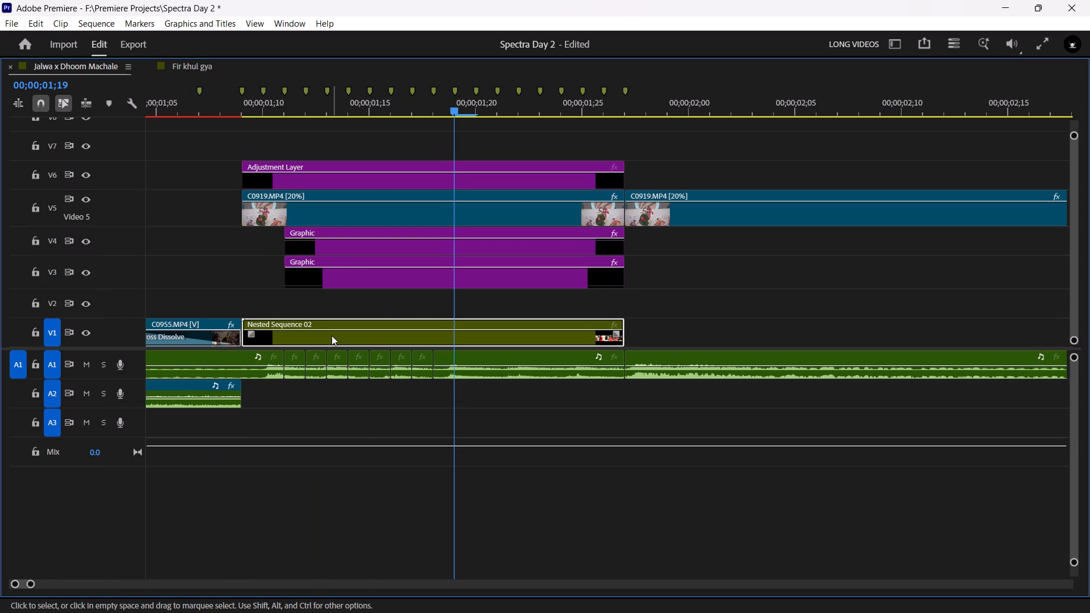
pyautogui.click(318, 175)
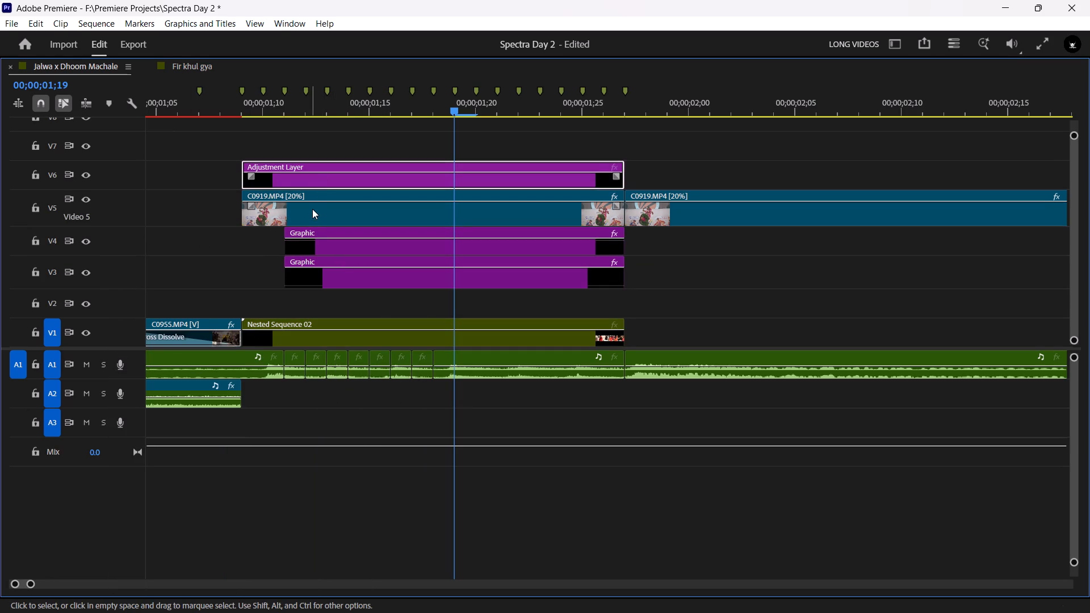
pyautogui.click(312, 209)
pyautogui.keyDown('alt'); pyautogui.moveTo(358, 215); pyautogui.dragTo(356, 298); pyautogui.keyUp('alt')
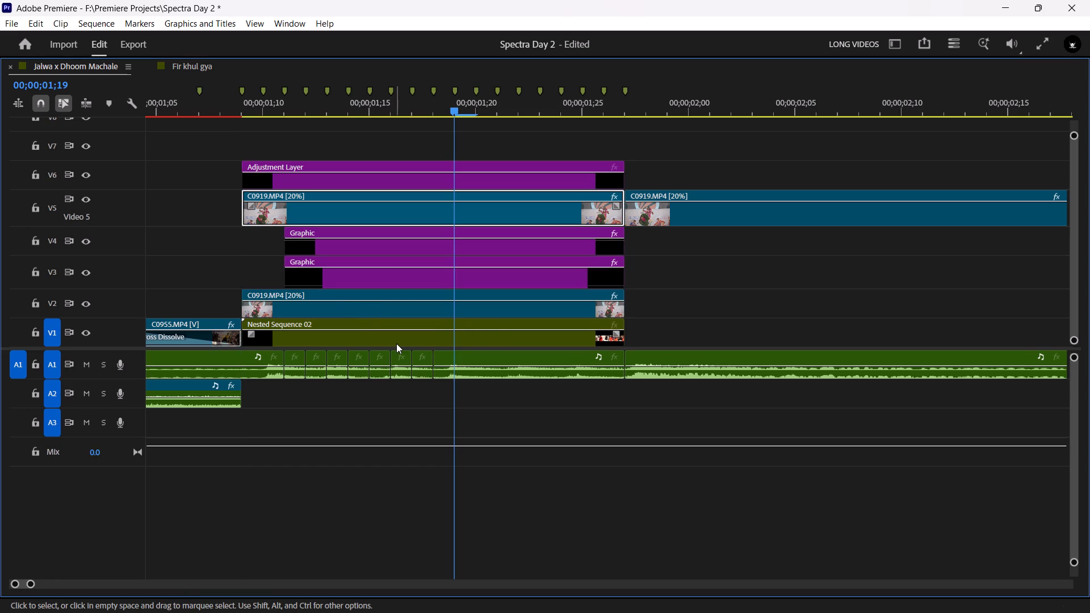
# Add another empty video track directly above V2.
pyautogui.click(380, 310)
pyautogui.rightClick(120, 303)
pyautogui.moveTo(140, 378); pyautogui.dragTo(152, 336)
# Move Nested Sequence 02 from V1 up to V3 and the C0919.MP4 copy from V2 down to V1.
pyautogui.click(316, 331)
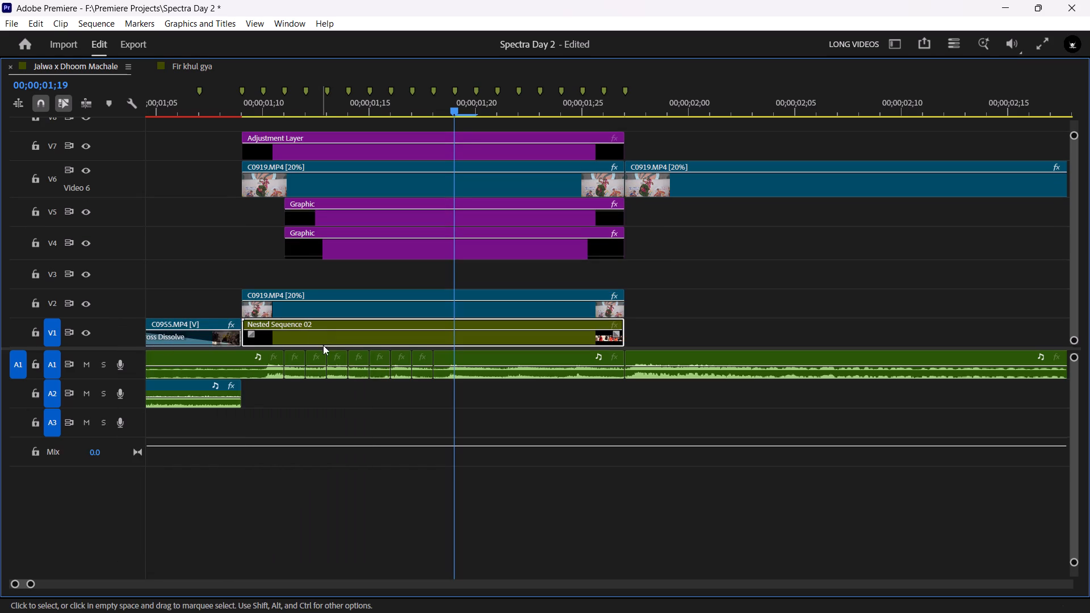
pyautogui.moveTo(332, 335); pyautogui.dragTo(342, 275)
pyautogui.moveTo(336, 309); pyautogui.dragTo(335, 333)
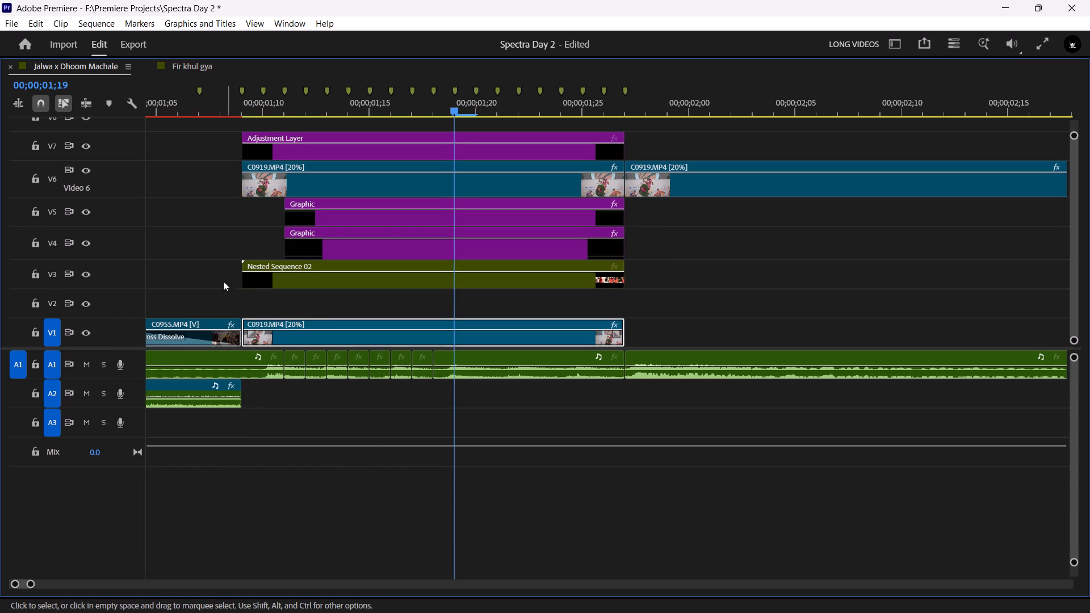
# Delete the empty V2 track.
pyautogui.rightClick(119, 309)
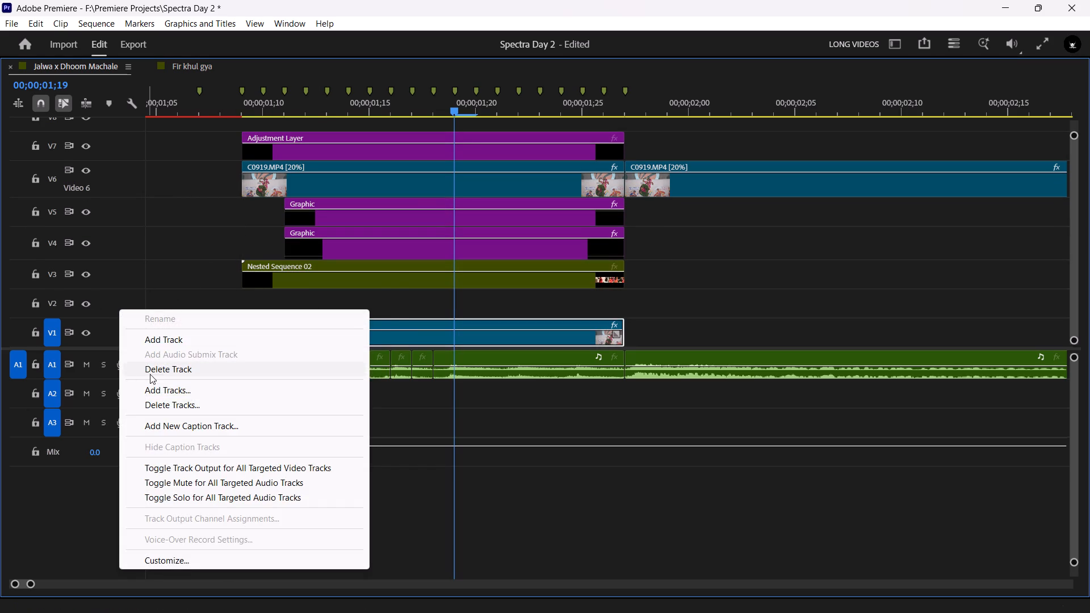
pyautogui.click(152, 366)
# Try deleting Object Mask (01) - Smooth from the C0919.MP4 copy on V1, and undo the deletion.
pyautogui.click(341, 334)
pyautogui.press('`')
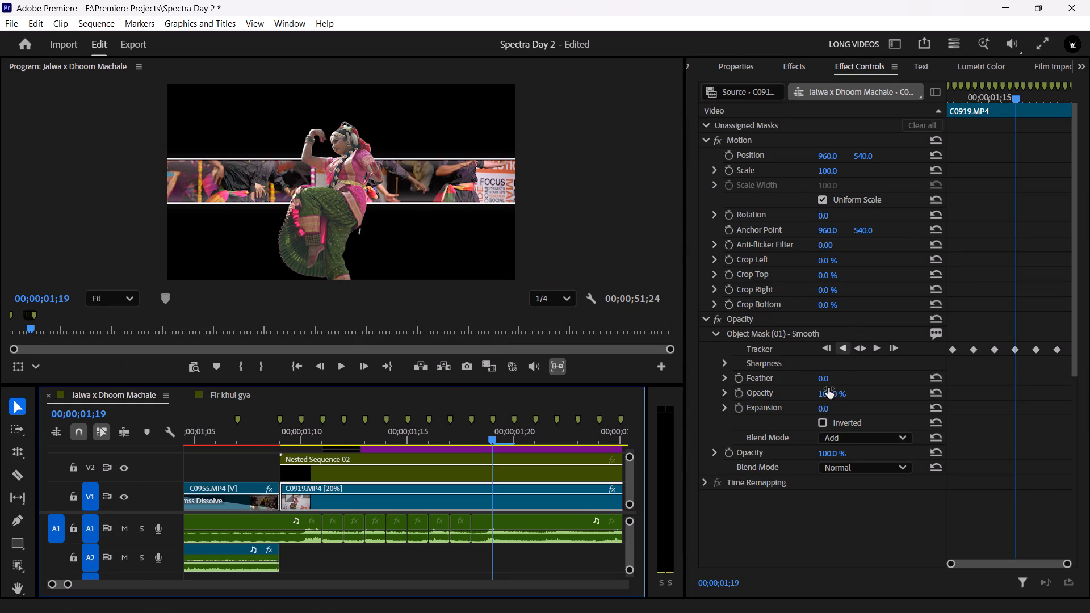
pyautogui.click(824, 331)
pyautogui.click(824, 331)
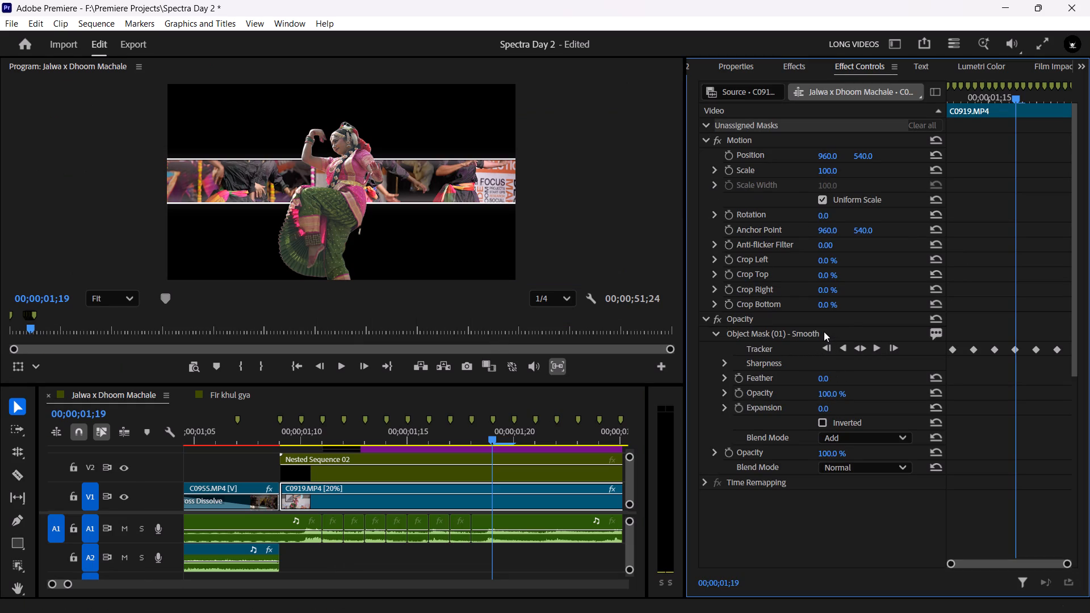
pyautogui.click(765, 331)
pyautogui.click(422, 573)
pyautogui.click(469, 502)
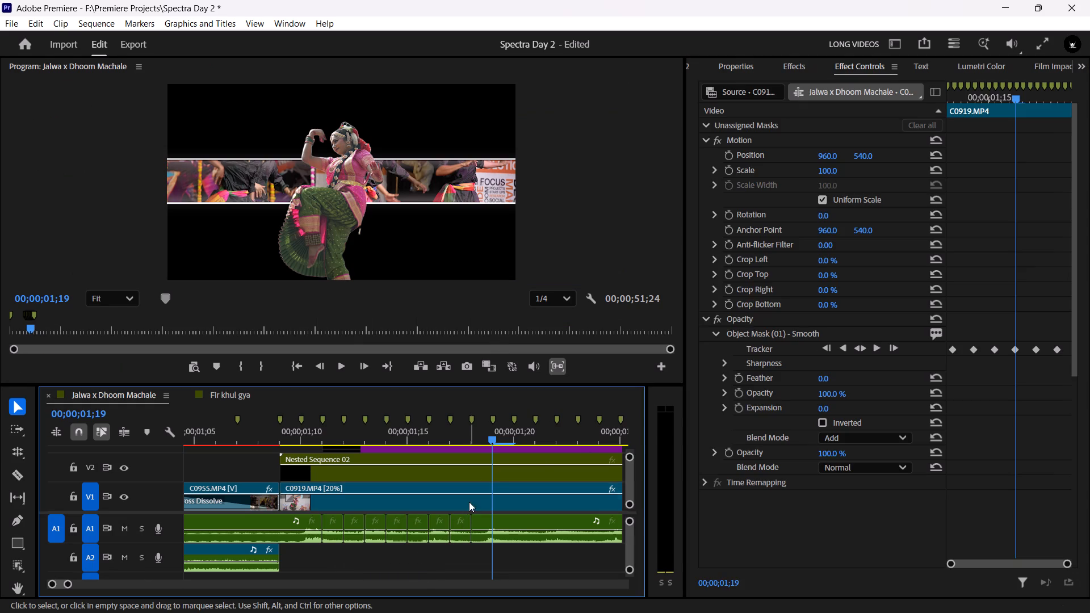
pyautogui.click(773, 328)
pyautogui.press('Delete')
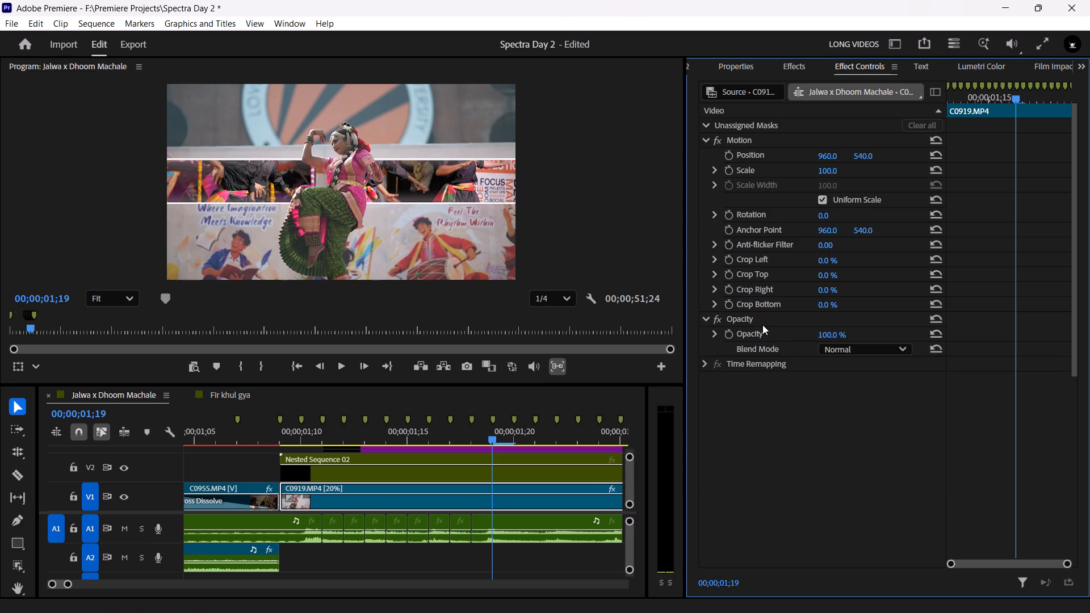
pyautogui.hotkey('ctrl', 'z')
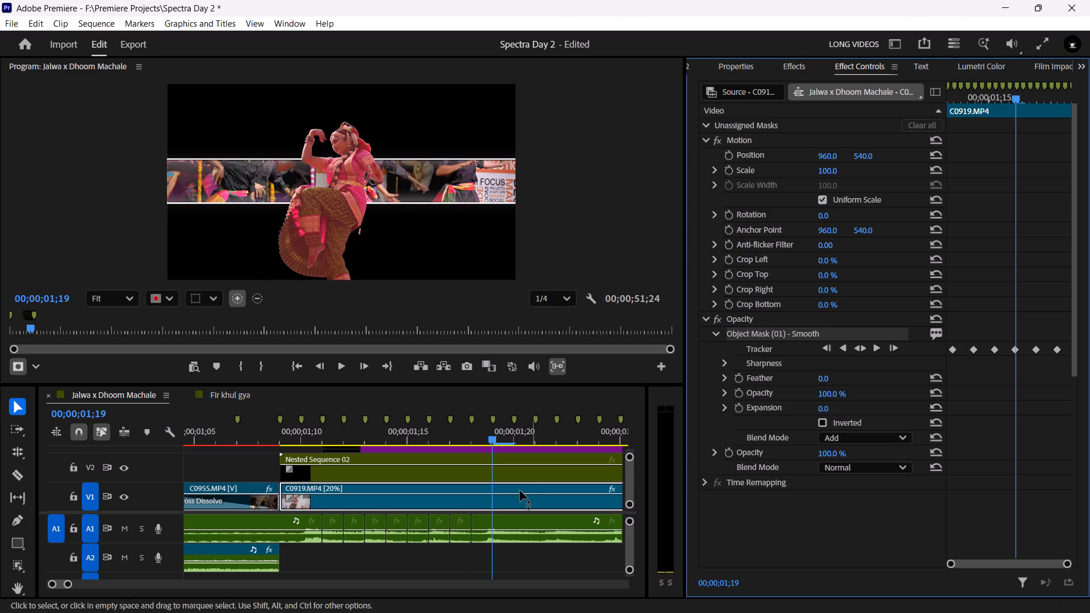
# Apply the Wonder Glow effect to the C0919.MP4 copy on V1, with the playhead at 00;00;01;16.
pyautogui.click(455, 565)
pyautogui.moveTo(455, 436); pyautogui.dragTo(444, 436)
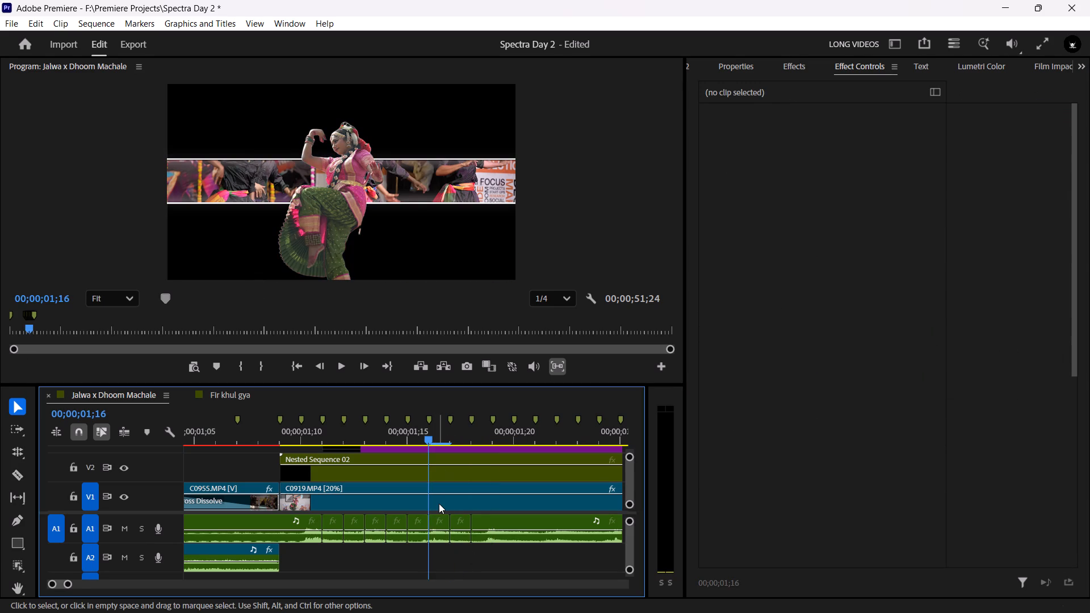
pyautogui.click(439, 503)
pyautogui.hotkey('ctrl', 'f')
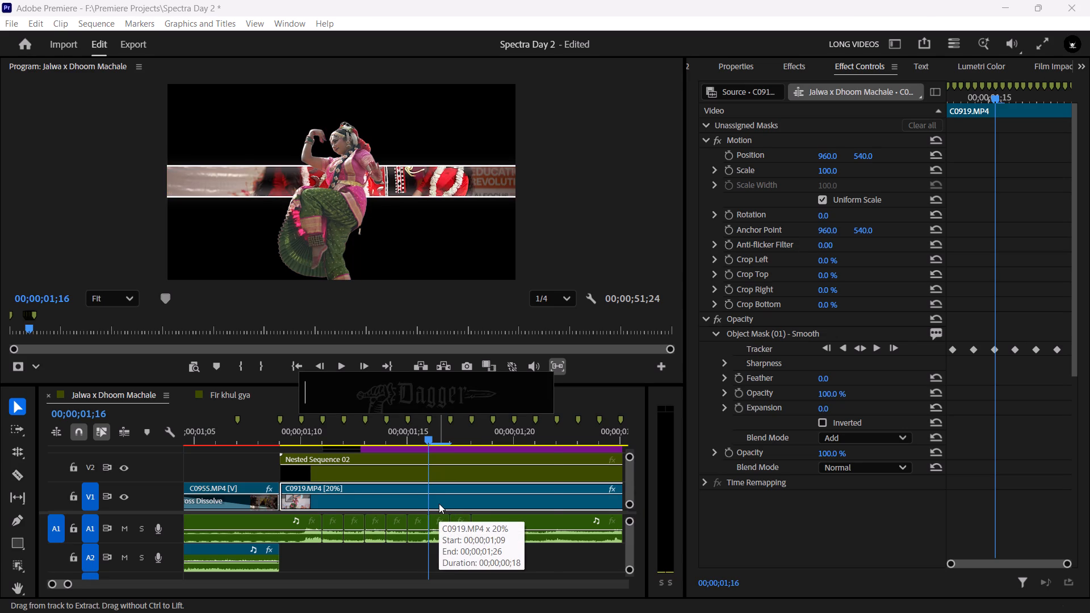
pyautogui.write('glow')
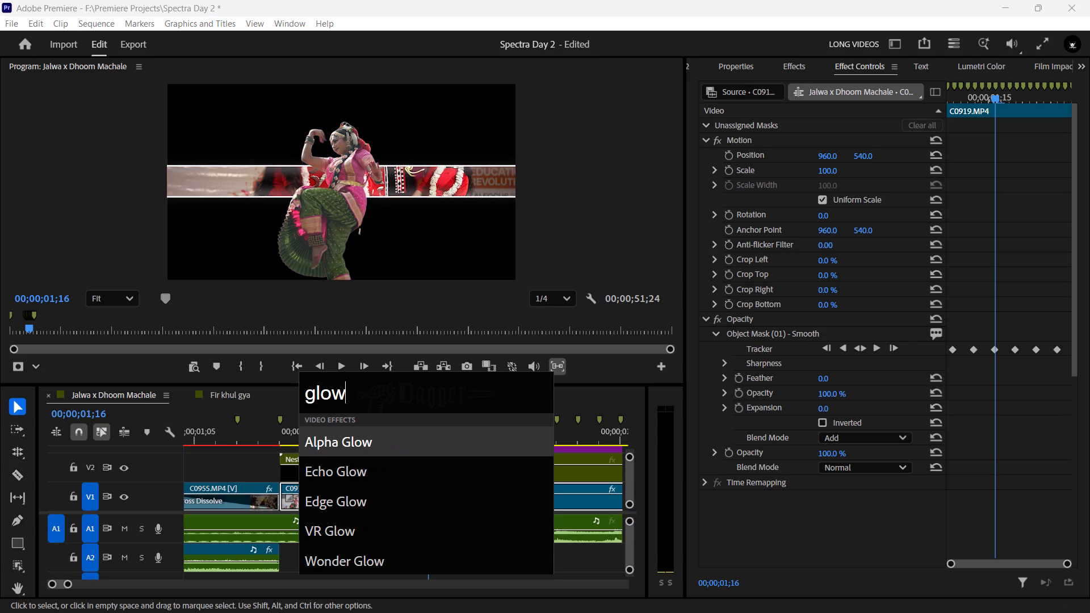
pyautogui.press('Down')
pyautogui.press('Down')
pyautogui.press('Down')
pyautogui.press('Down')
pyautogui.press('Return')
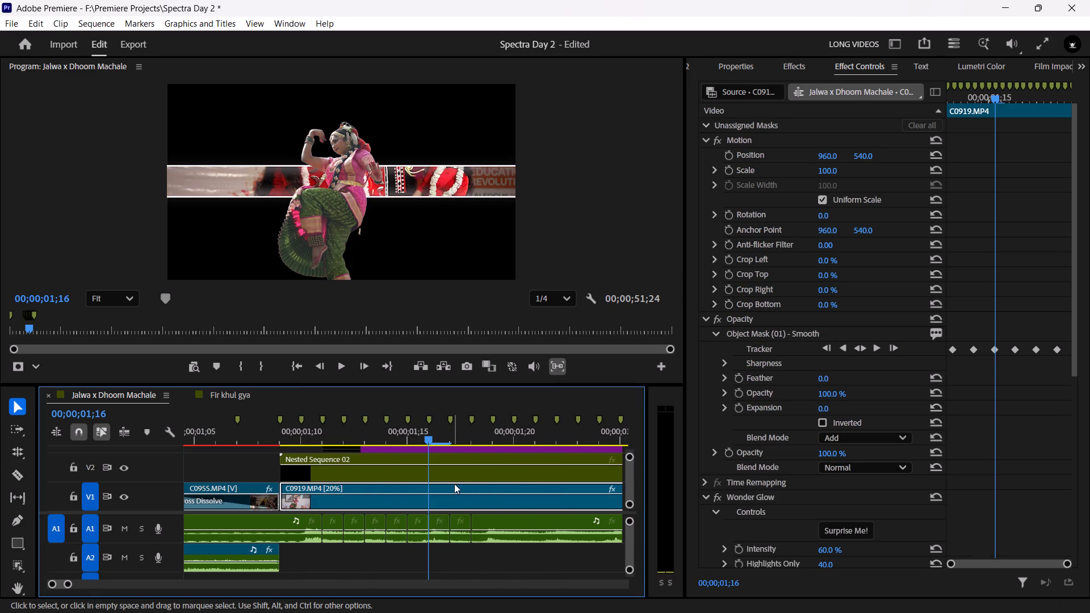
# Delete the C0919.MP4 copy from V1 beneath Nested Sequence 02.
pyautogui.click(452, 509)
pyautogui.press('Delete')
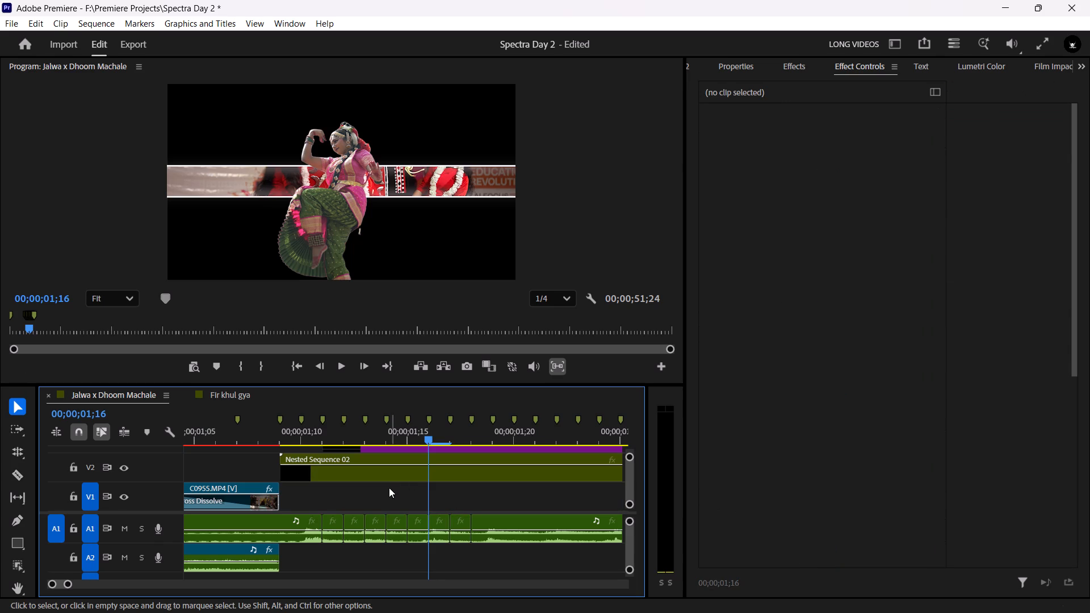
# Duplicate the first C0919.MP4 dancer clip from V5 onto V1 beneath Nested Sequence 02, keeping its timing.
pyautogui.press('`')
pyautogui.click(329, 207)
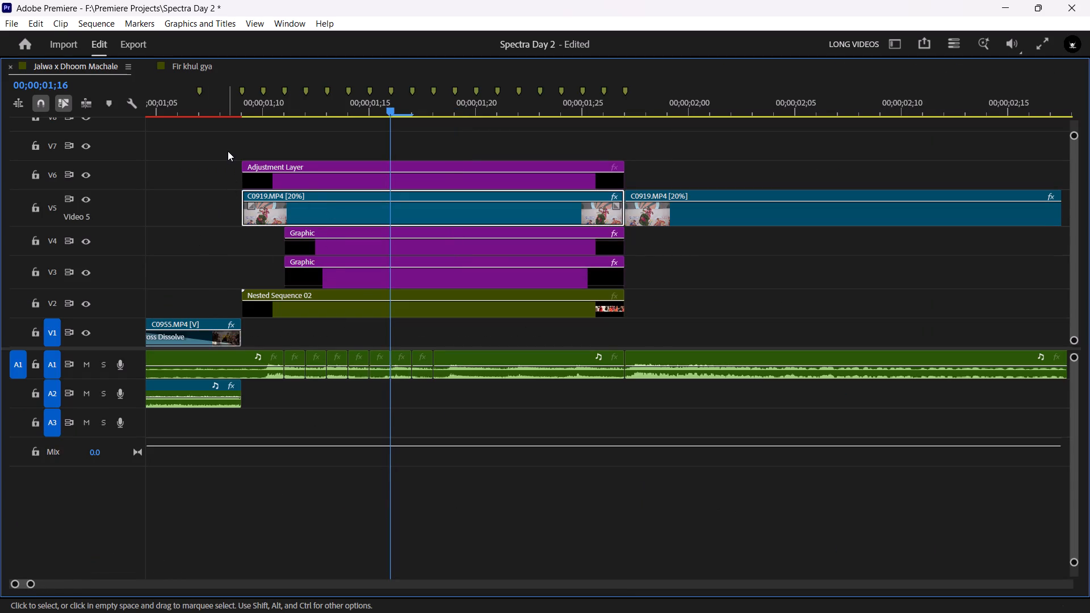
pyautogui.click(303, 216)
pyautogui.keyDown('alt'); pyautogui.moveTo(324, 209); pyautogui.dragTo(321, 334); pyautogui.keyUp('alt')
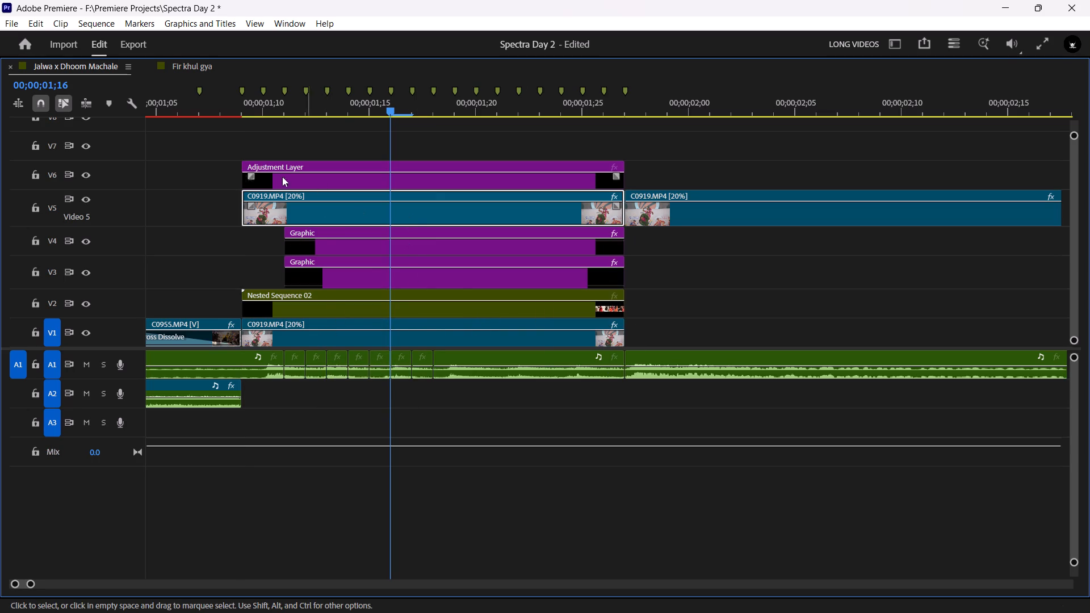
# Add a new video track directly above V5 in the Jalwa x Dhoom Machale sequence.
pyautogui.click(103, 224)
pyautogui.rightClick(107, 215)
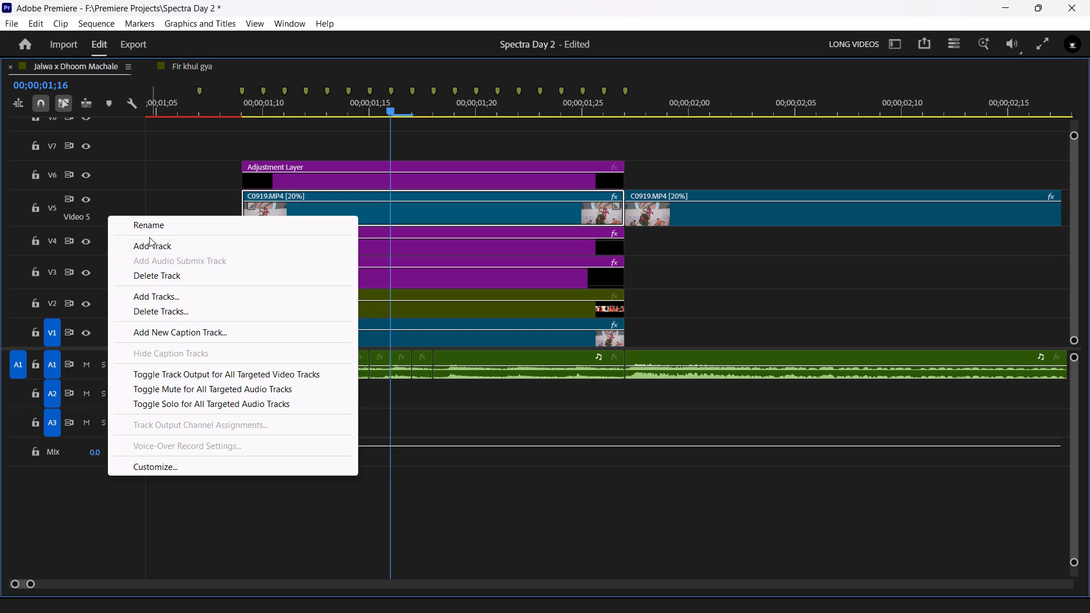
pyautogui.click(149, 242)
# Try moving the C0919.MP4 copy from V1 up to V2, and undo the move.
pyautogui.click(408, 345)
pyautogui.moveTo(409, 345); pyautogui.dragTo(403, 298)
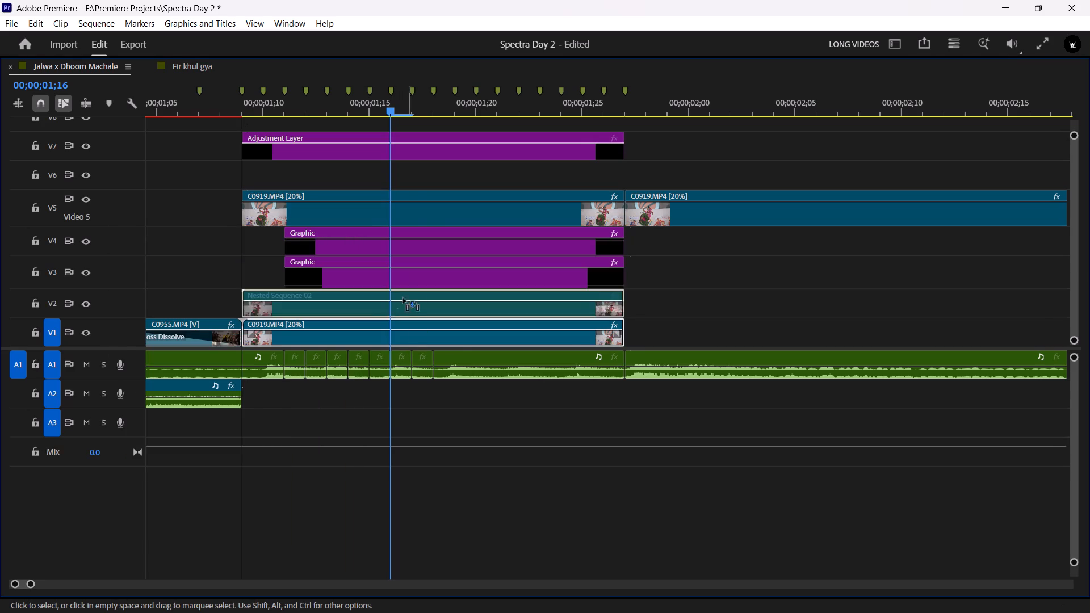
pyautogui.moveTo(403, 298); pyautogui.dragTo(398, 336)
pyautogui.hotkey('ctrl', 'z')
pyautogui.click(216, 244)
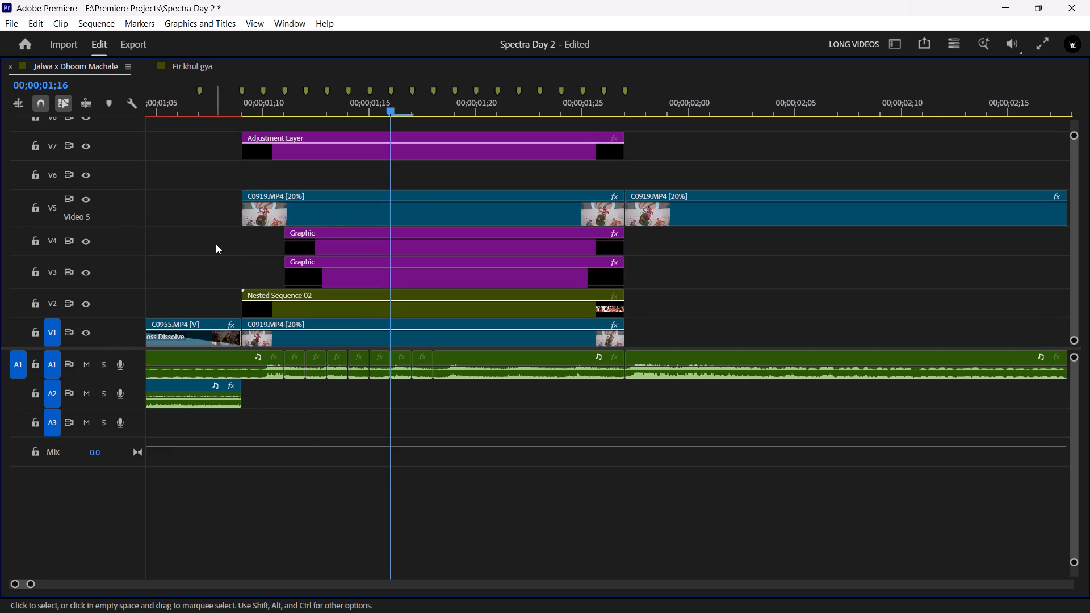
# Move both C0919.MP4 clips from V5 up to the empty V6 track, keeping their timing.
pyautogui.click(326, 220)
pyautogui.keyDown('shift'); pyautogui.click(648, 216); pyautogui.keyUp('shift')
pyautogui.moveTo(711, 214); pyautogui.dragTo(708, 182)
# Move the C0919.MP4 copy from V1 up to V5, directly beneath the matching dancer clip.
pyautogui.click(566, 342)
pyautogui.moveTo(565, 338); pyautogui.dragTo(545, 211)
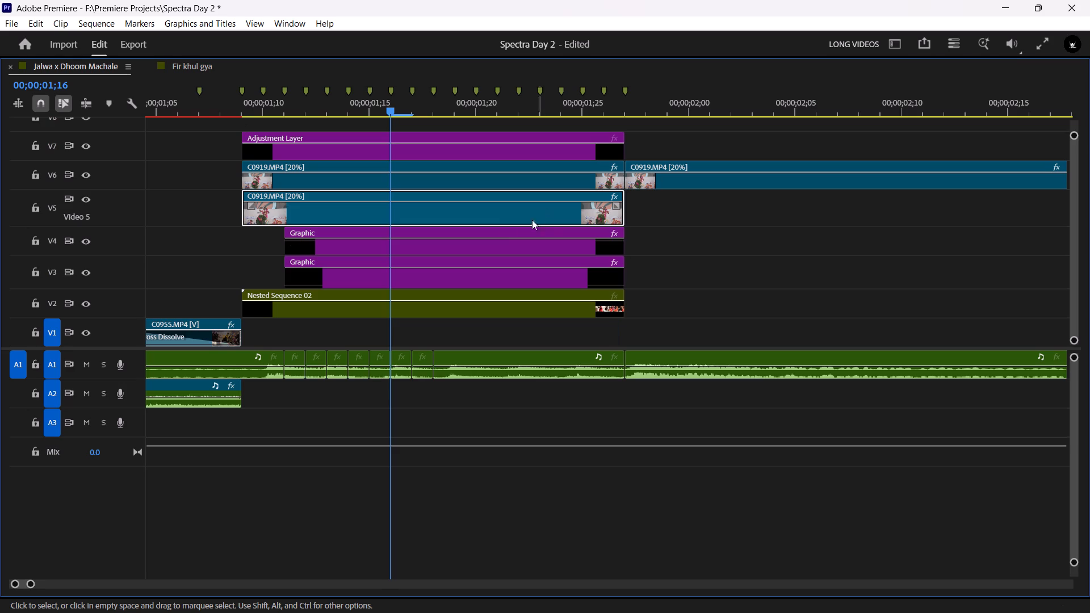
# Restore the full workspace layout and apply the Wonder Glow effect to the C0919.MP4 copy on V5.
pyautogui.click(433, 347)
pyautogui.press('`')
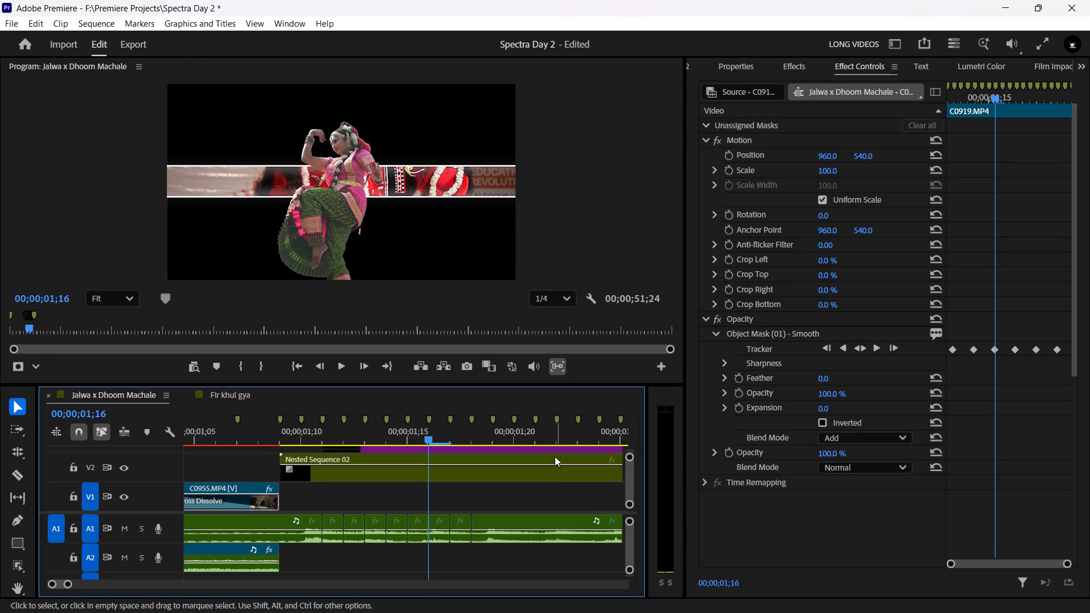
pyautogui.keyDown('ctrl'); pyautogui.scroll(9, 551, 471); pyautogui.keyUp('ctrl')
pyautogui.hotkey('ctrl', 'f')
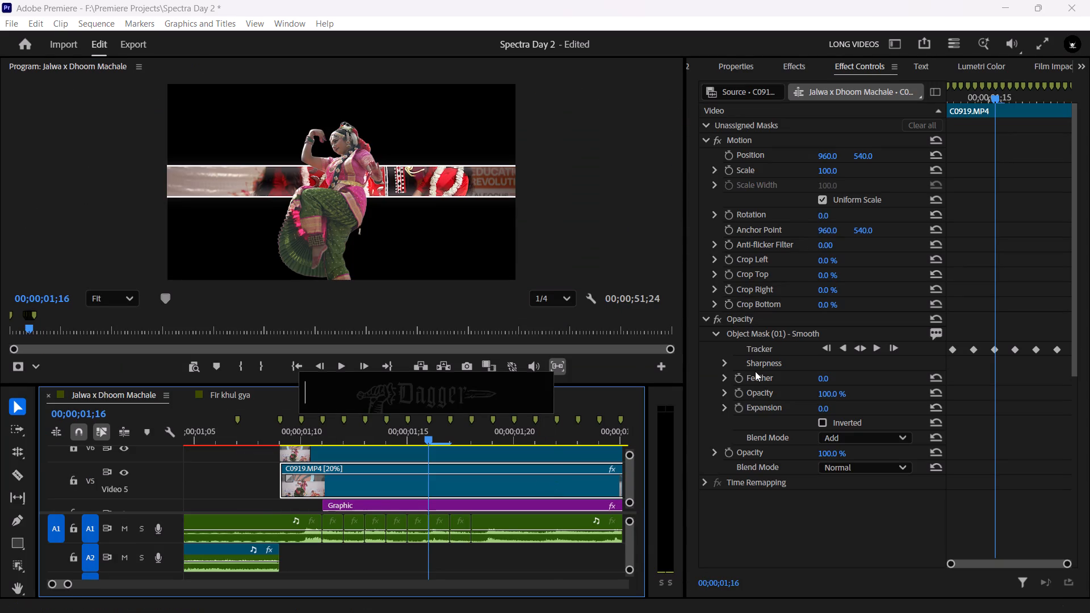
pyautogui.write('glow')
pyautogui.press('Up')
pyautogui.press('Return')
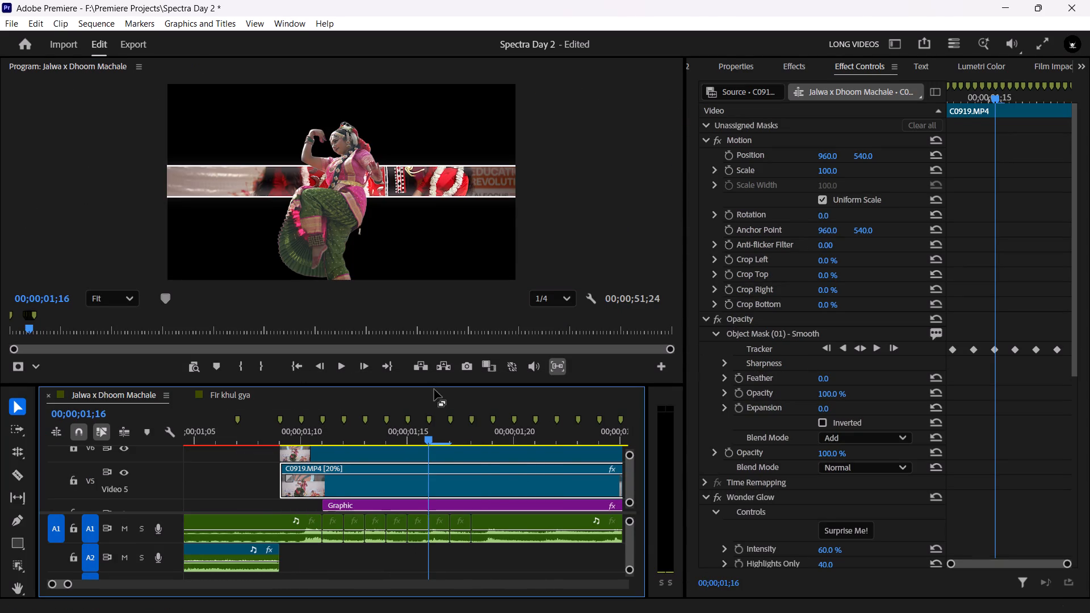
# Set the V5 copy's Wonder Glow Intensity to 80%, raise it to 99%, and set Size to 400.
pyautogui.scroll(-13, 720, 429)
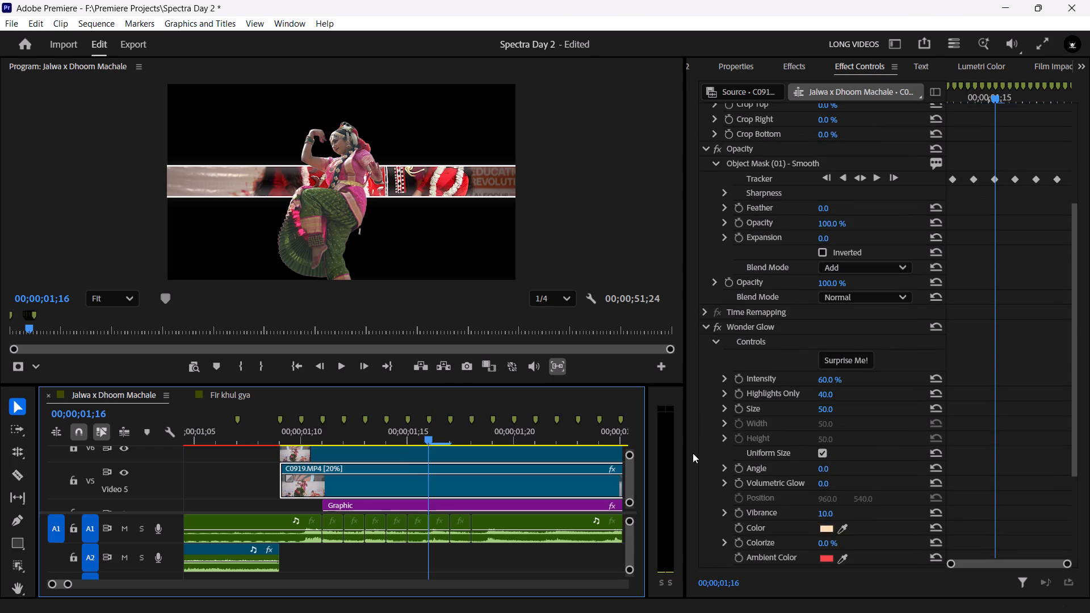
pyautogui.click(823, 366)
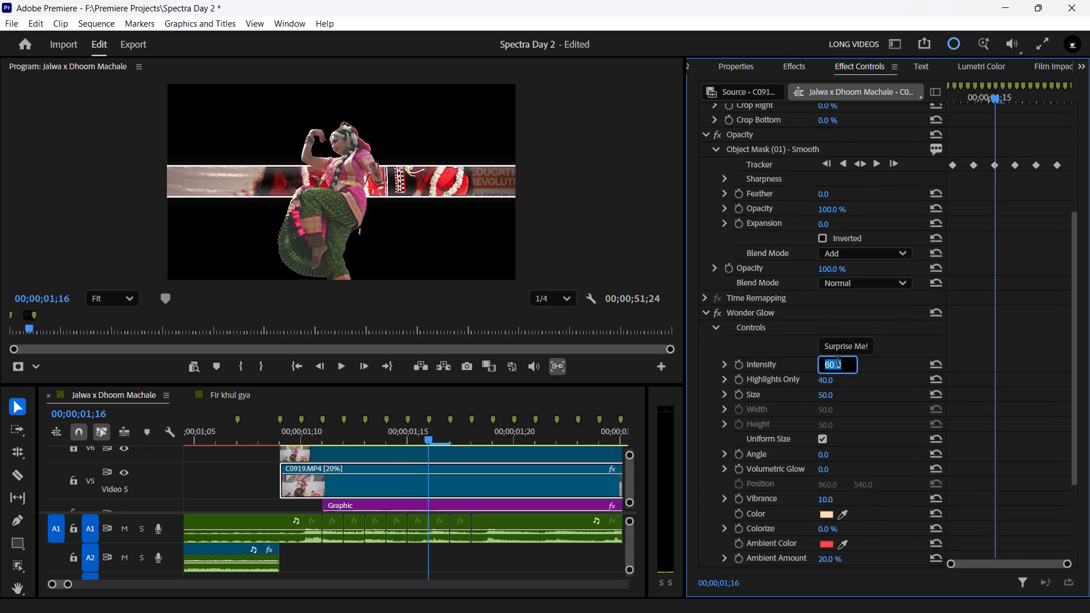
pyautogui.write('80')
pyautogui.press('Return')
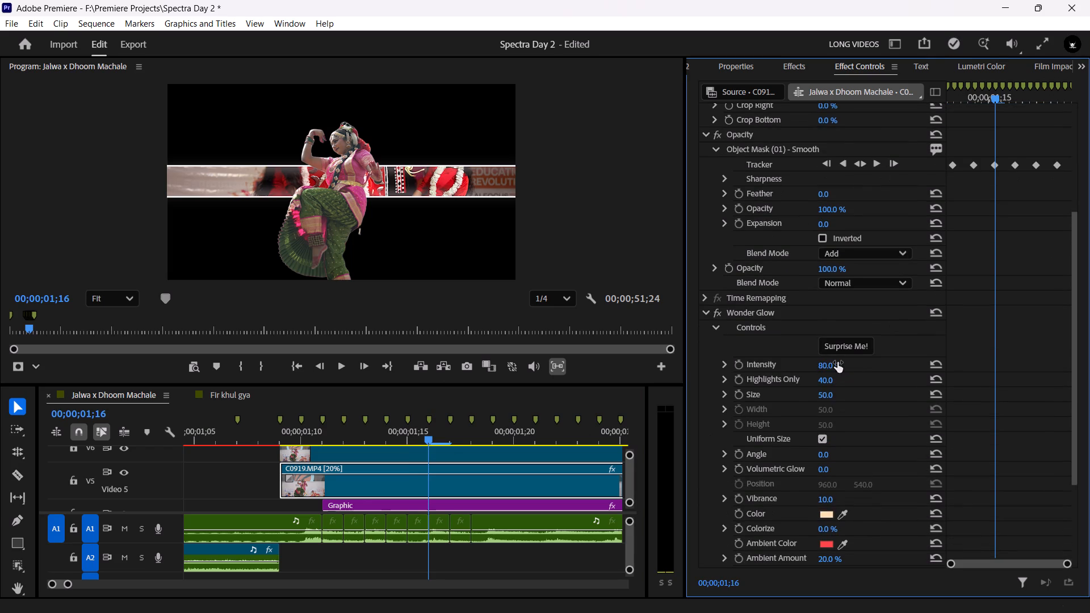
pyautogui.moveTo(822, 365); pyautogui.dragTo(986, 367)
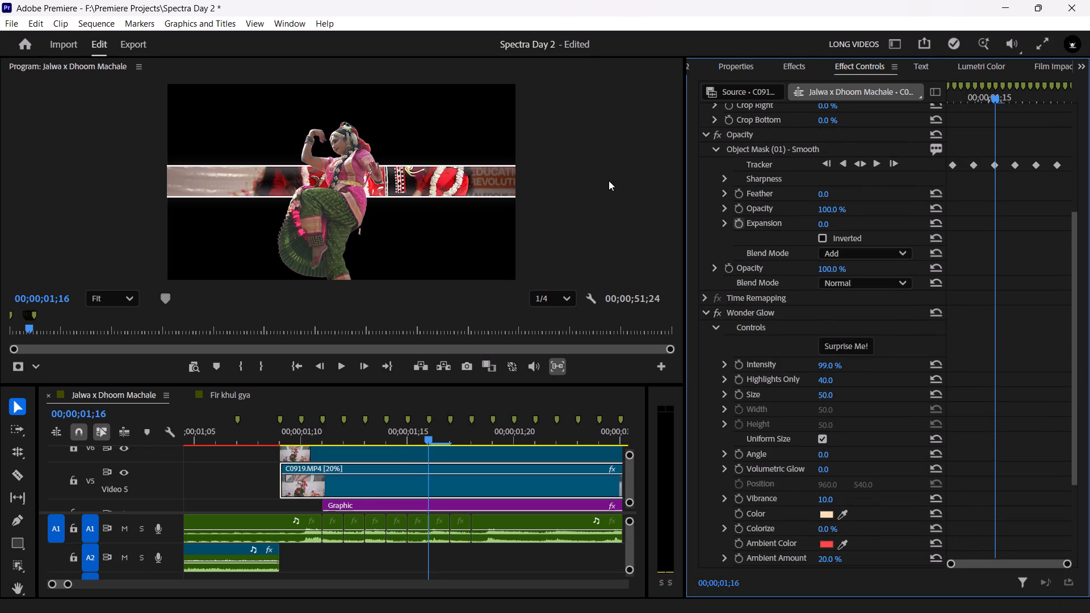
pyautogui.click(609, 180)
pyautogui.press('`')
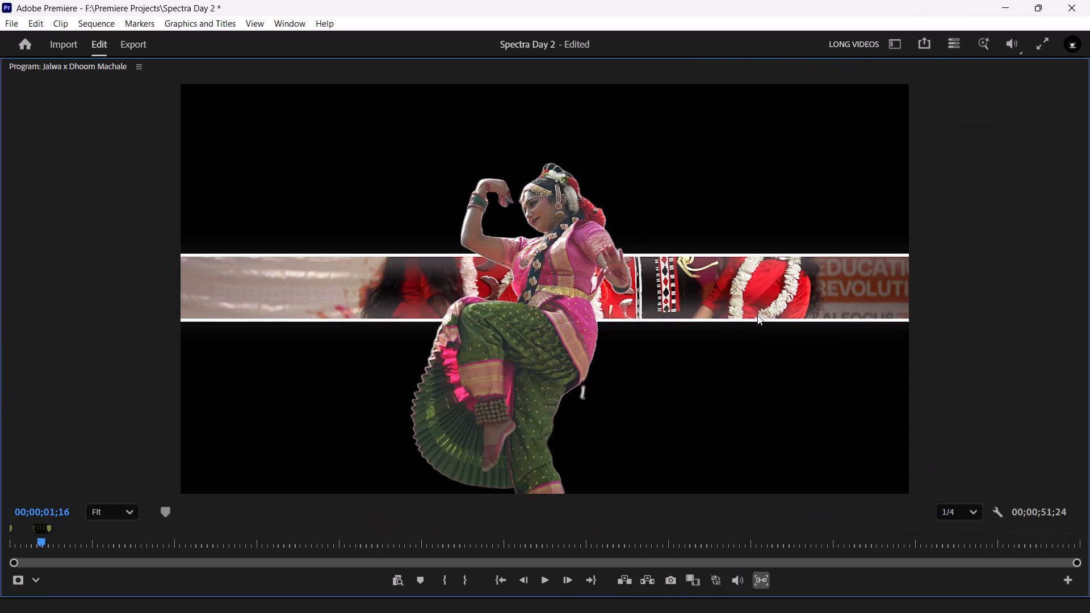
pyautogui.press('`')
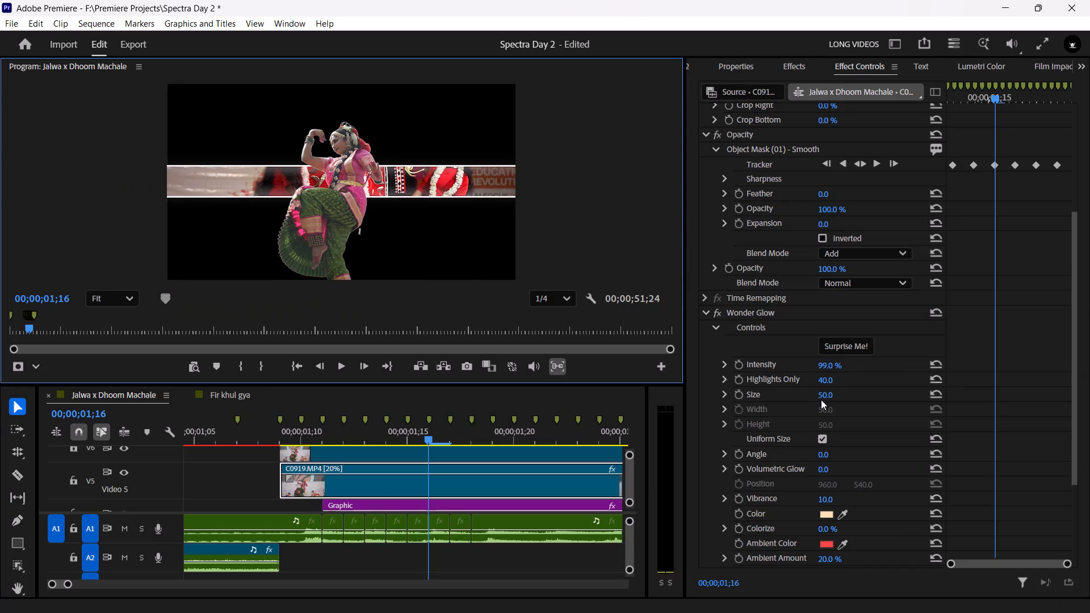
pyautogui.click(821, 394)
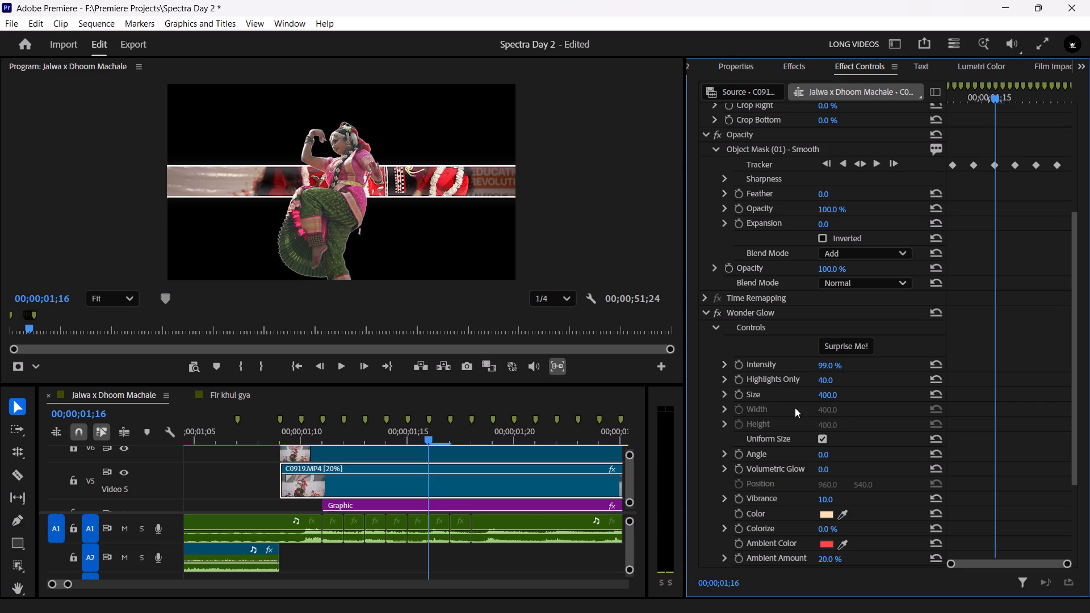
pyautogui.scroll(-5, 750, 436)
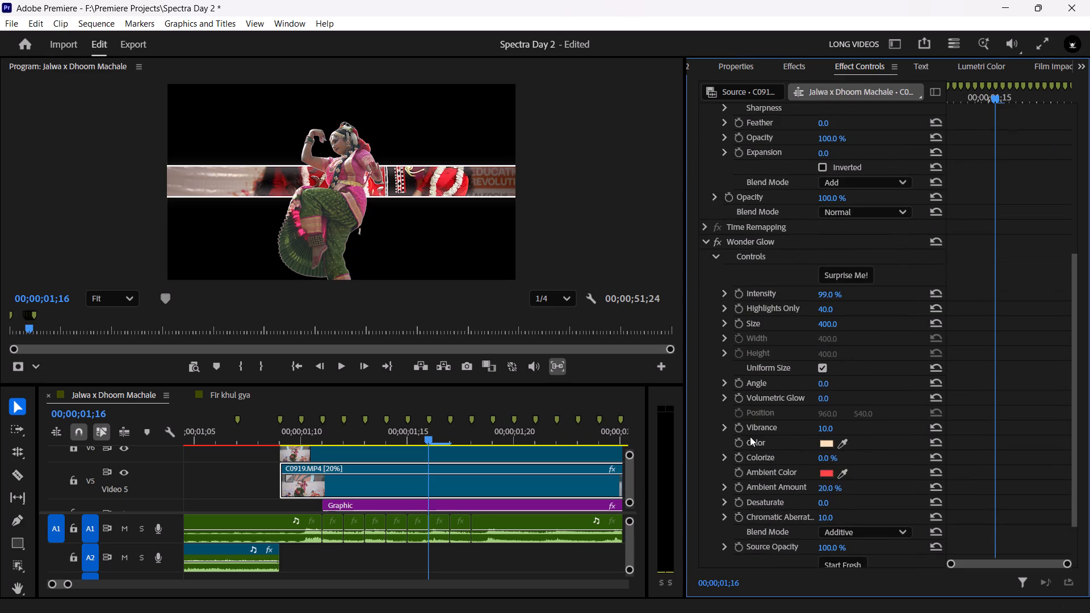
# Delete the glowing C0919.MP4 copy from V5.
pyautogui.click(381, 480)
pyautogui.press('Delete')
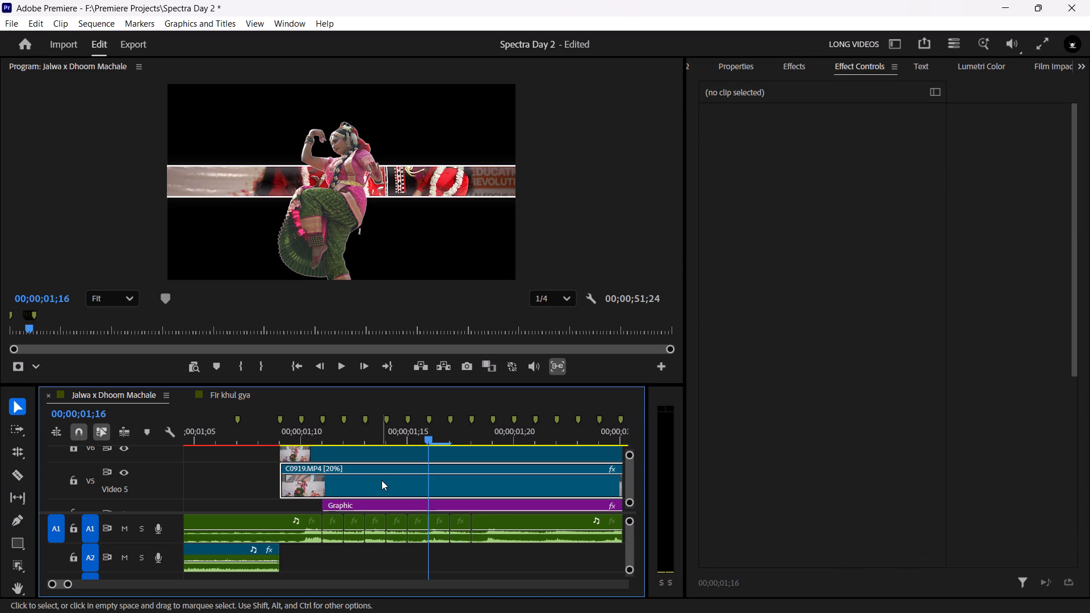
# Duplicate the first C0919.MP4 dancer clip from V6 onto V5, keeping its timing, and select the copy.
pyautogui.click(389, 458)
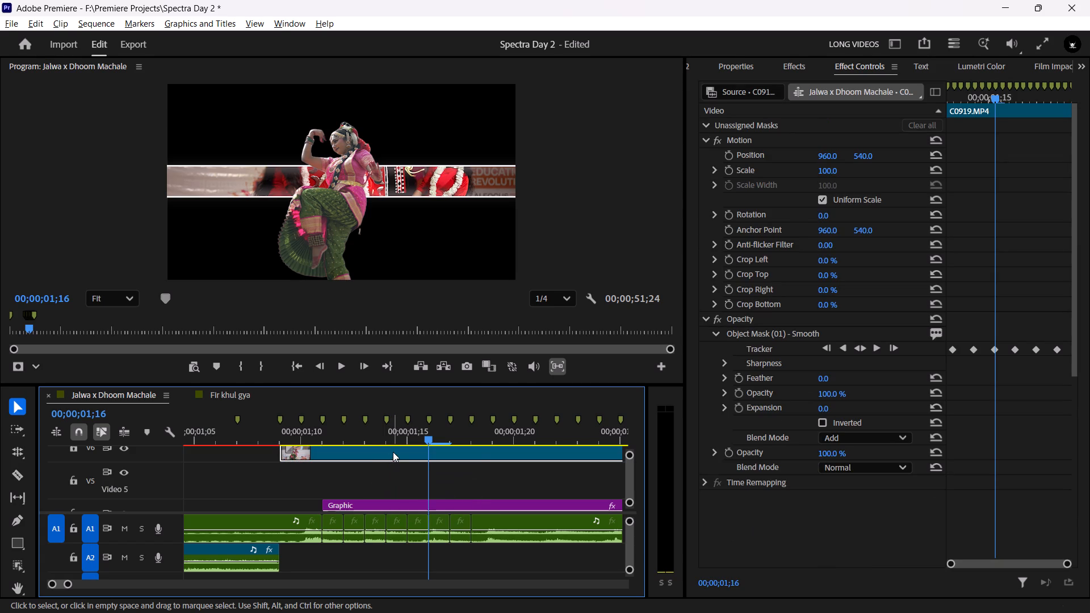
pyautogui.keyDown('alt'); pyautogui.moveTo(395, 452); pyautogui.dragTo(392, 478); pyautogui.keyUp('alt')
pyautogui.click(392, 485)
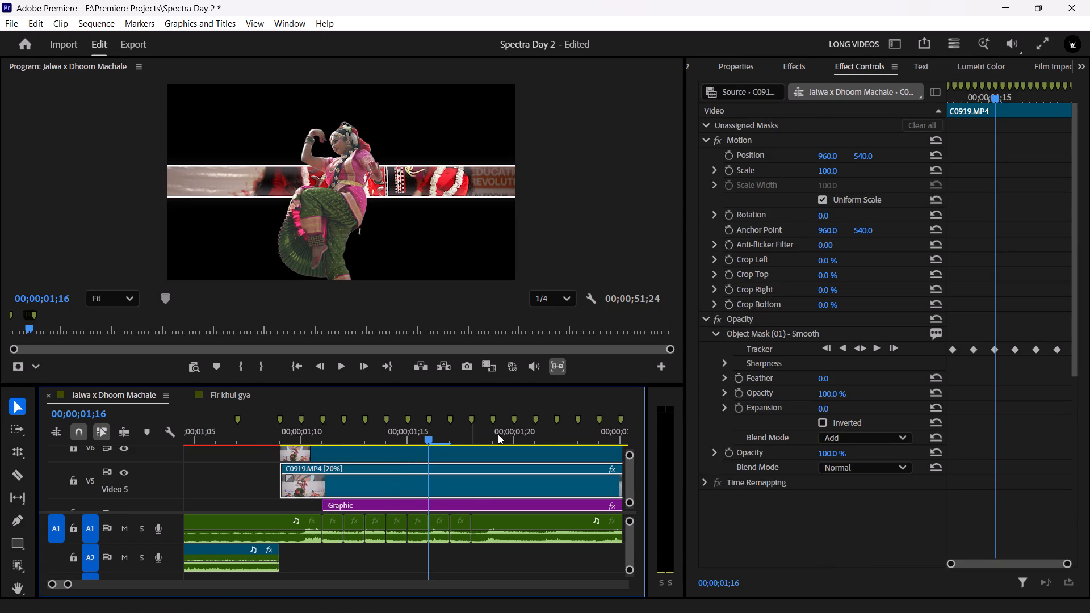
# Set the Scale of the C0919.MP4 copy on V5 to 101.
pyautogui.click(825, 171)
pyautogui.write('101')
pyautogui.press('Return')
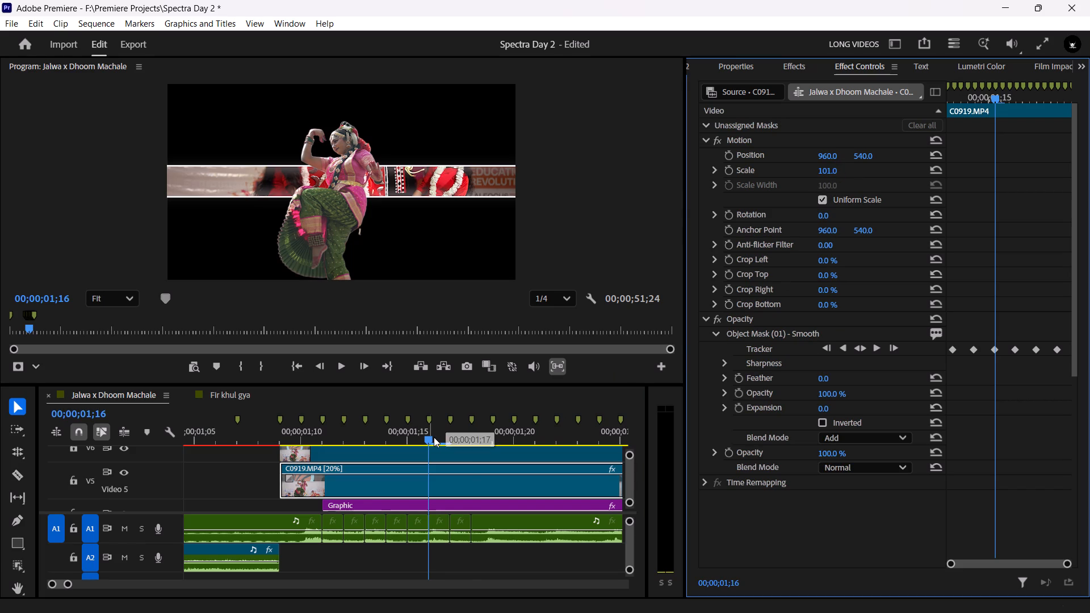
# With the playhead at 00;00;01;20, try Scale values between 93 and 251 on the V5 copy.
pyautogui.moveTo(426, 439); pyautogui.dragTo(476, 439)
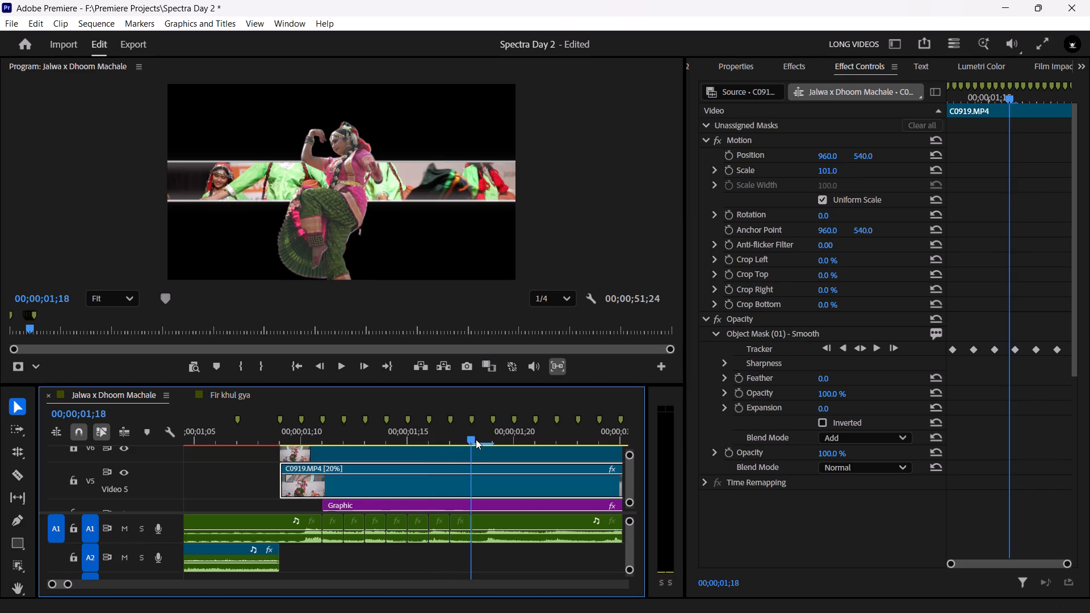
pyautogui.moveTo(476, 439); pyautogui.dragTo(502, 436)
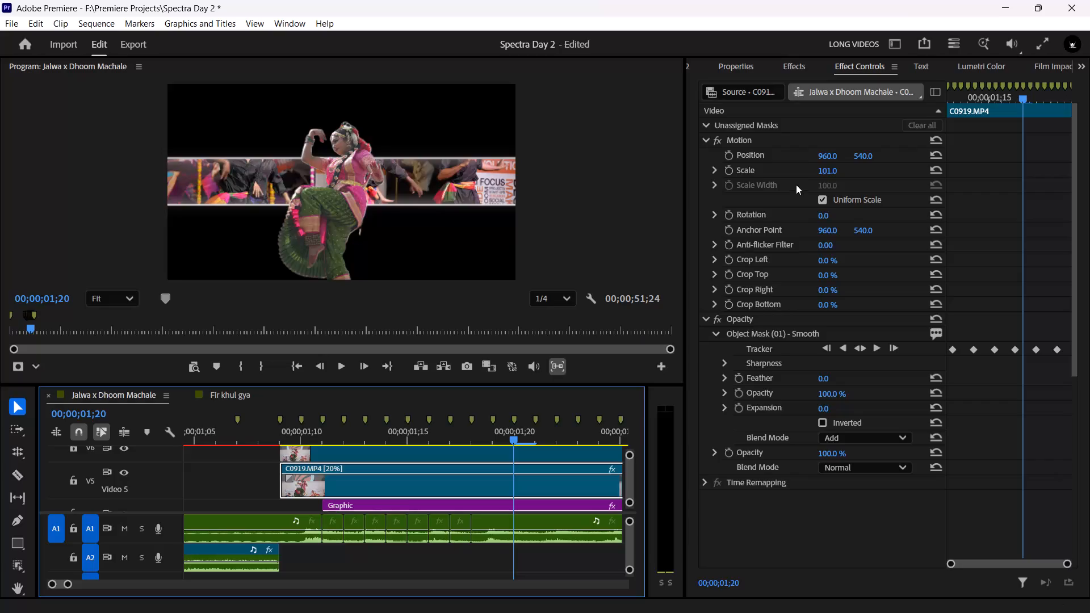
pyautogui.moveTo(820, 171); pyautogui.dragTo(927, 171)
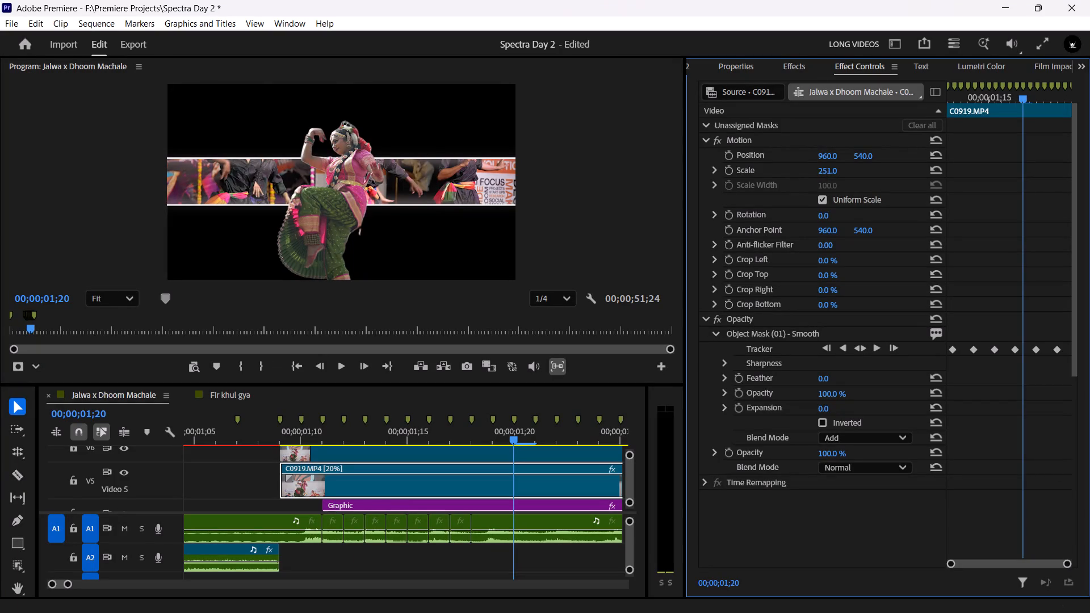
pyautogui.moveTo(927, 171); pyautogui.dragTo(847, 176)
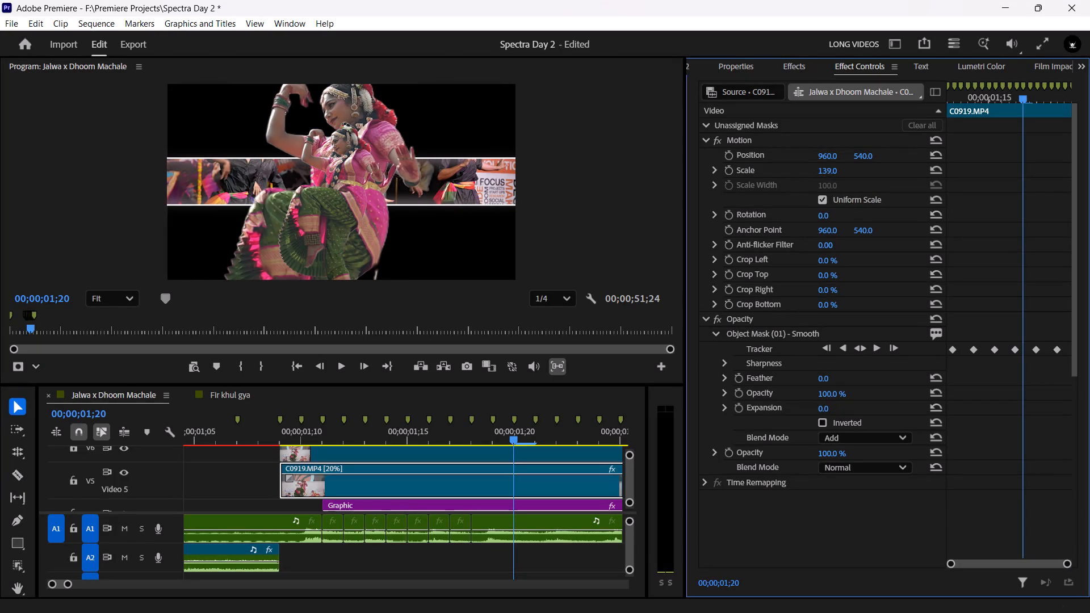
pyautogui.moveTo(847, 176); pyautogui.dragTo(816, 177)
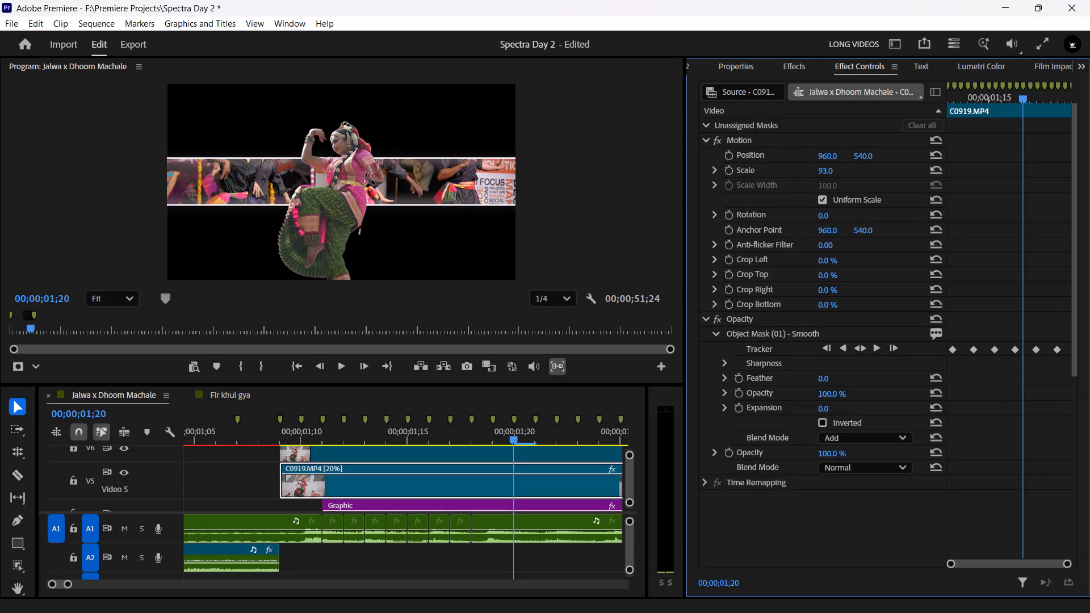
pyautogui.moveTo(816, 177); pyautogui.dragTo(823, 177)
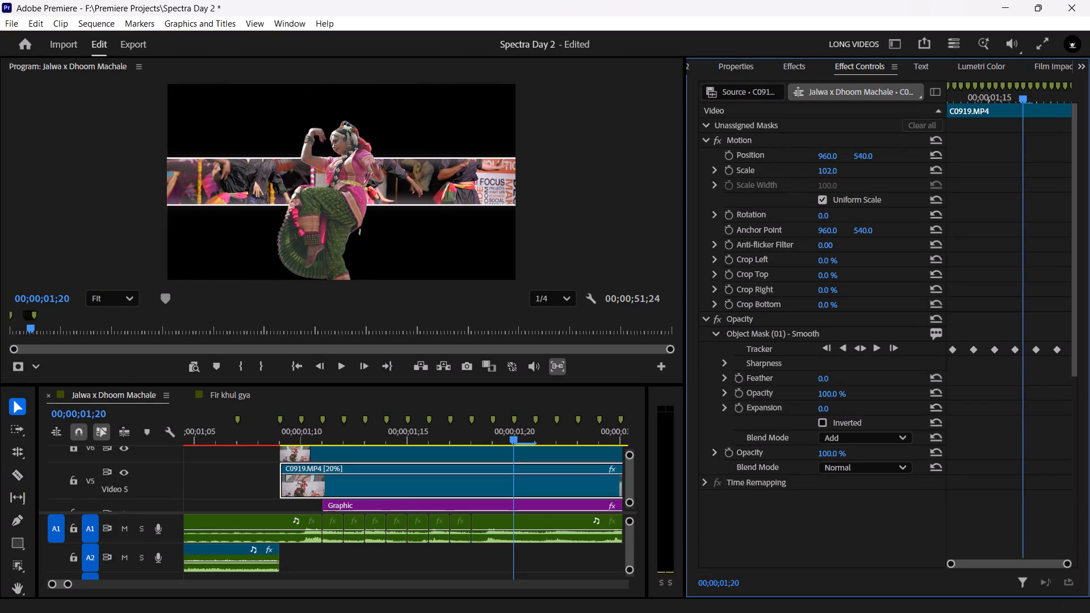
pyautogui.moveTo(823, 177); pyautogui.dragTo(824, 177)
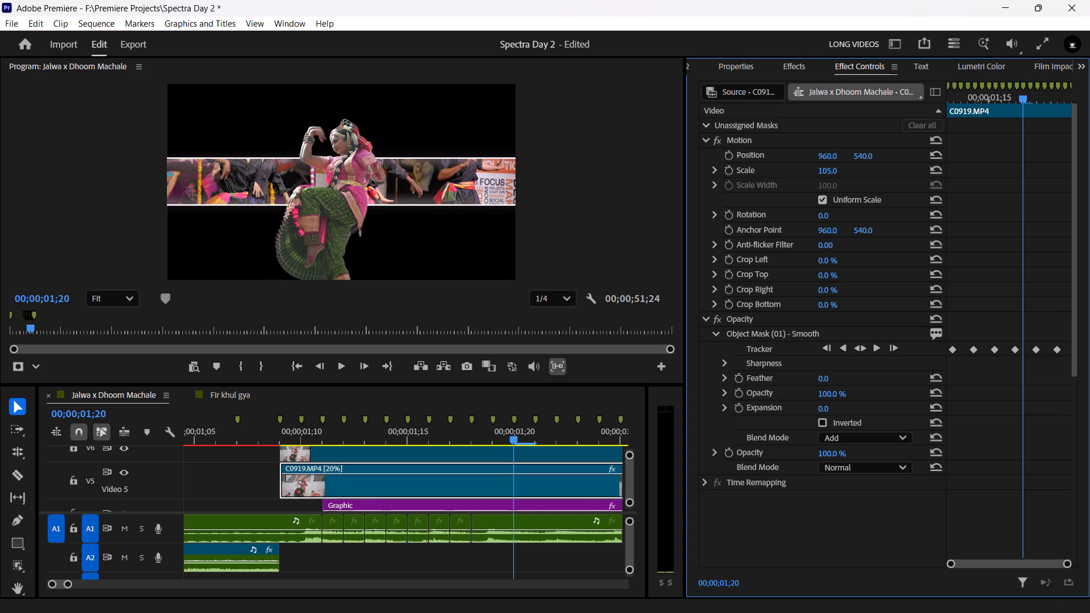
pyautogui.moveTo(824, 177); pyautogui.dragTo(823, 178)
# Set the Scale of the C0919.MP4 copy on V5 to 102, leaving the preview zoom at Fit.
pyautogui.scroll(11, 297, 170)
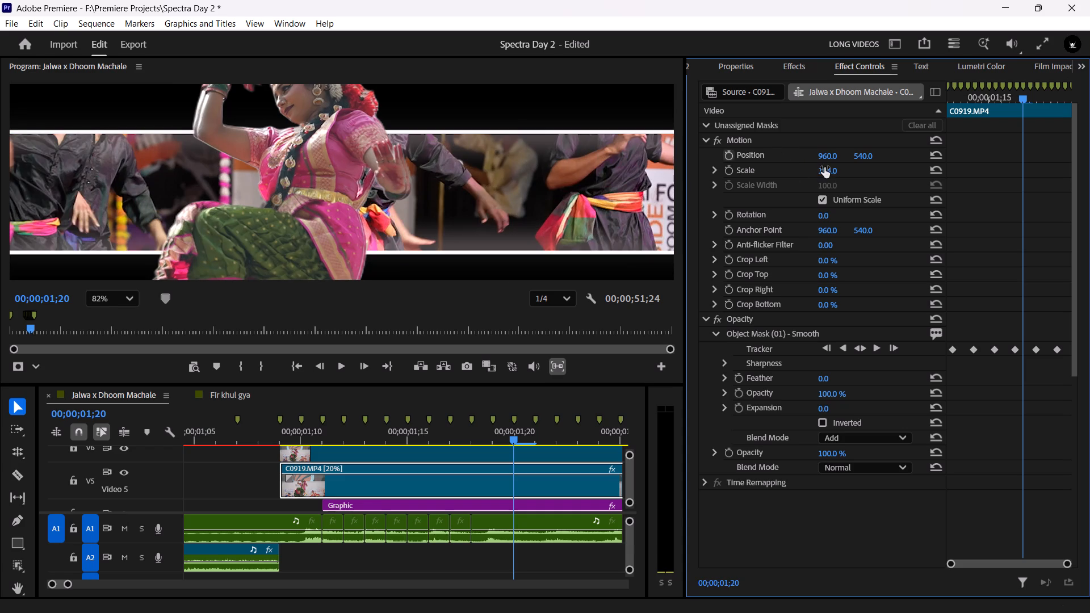
pyautogui.click(827, 170)
pyautogui.write('102')
pyautogui.press('Return')
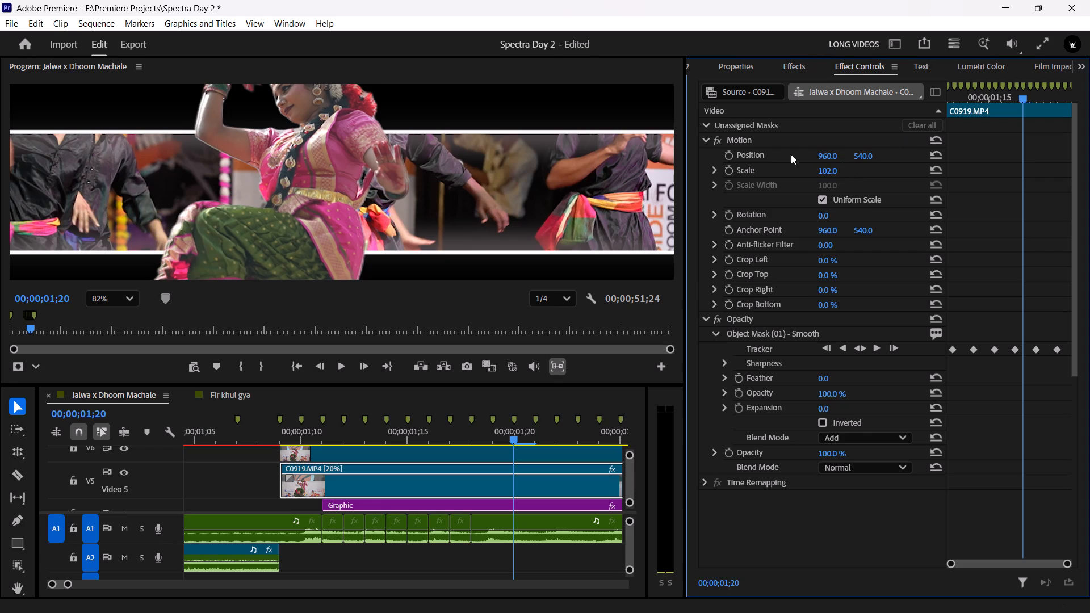
pyautogui.click(125, 297)
pyautogui.click(116, 320)
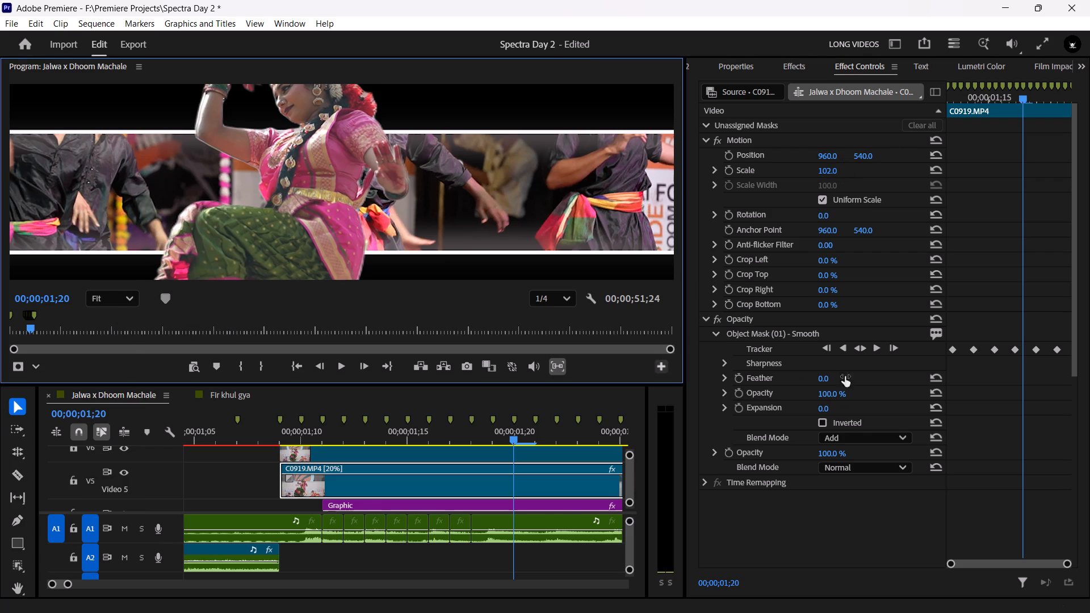
# Apply the Wonder Glow effect to the C0919.MP4 copy on V5 and set its Intensity to 100%.
pyautogui.hotkey('ctrl', 'f')
pyautogui.write('glow')
pyautogui.press('Up')
pyautogui.press('Return')
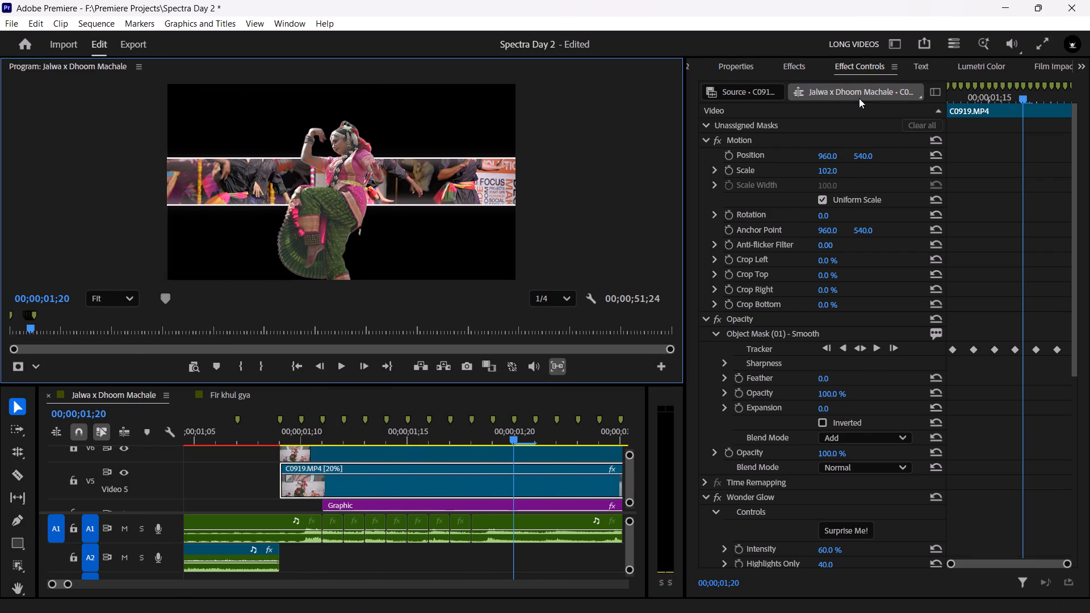
pyautogui.scroll(-11, 694, 434)
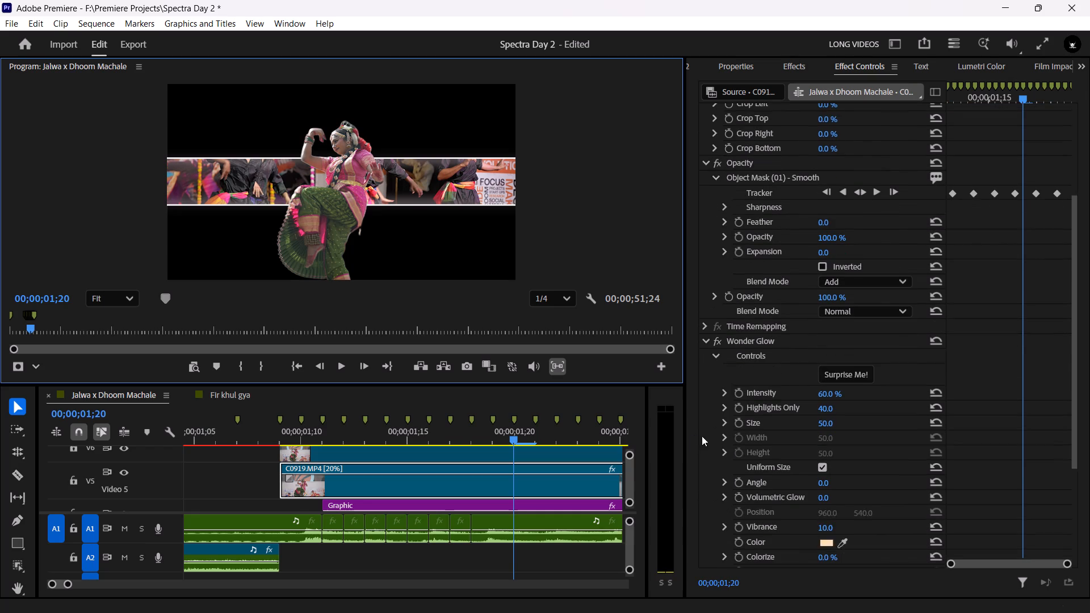
pyautogui.scroll(-2, 694, 430)
pyautogui.moveTo(824, 365); pyautogui.dragTo(975, 368)
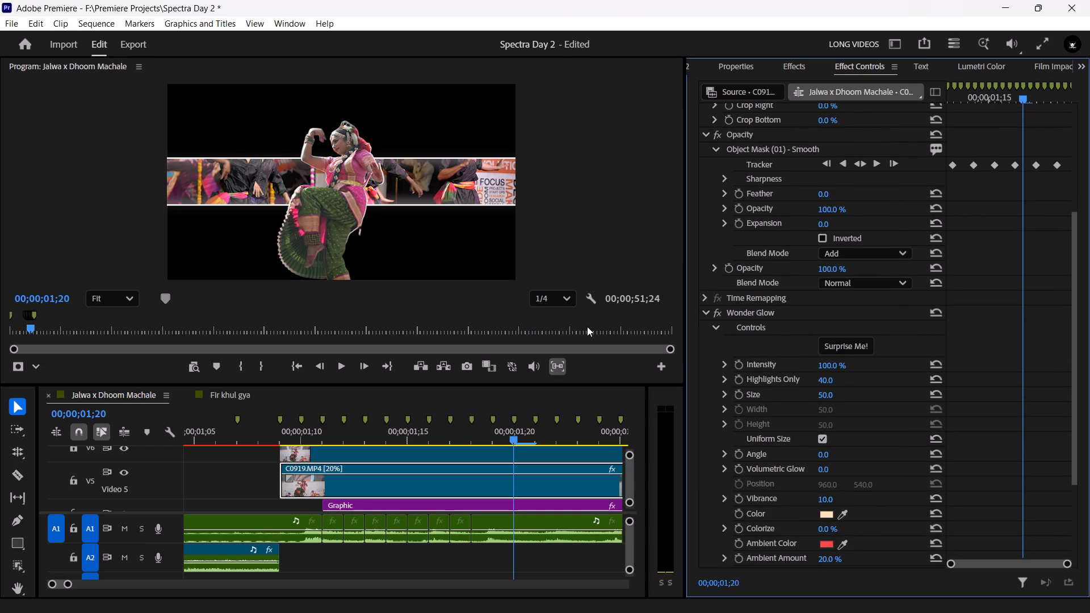
# Play the edit full screen to review the glowing outline around the dancer.
pyautogui.click(1043, 52)
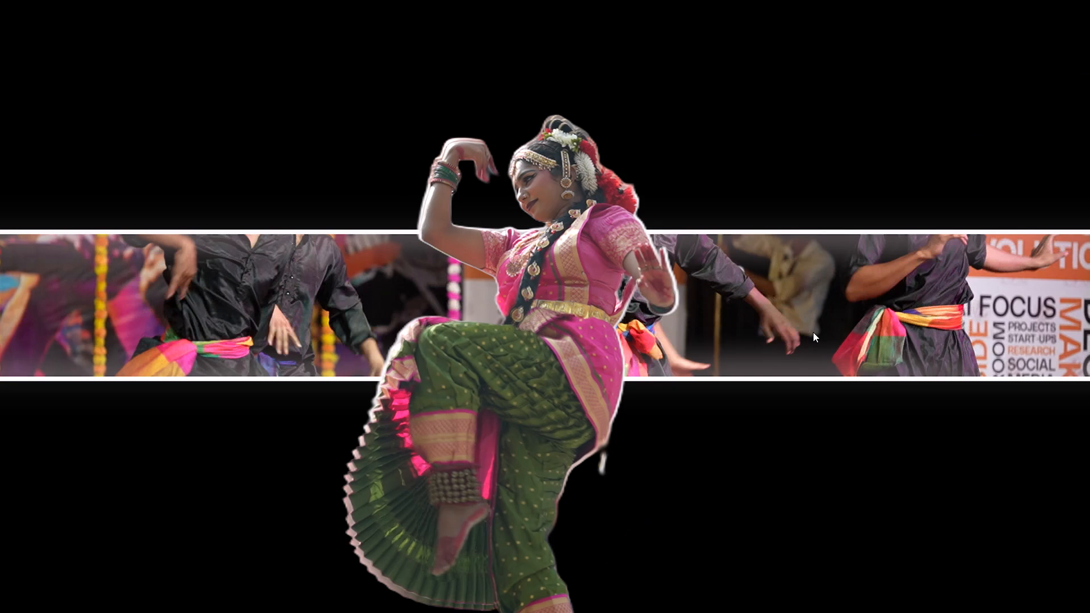
pyautogui.press('space')
pyautogui.press('space')
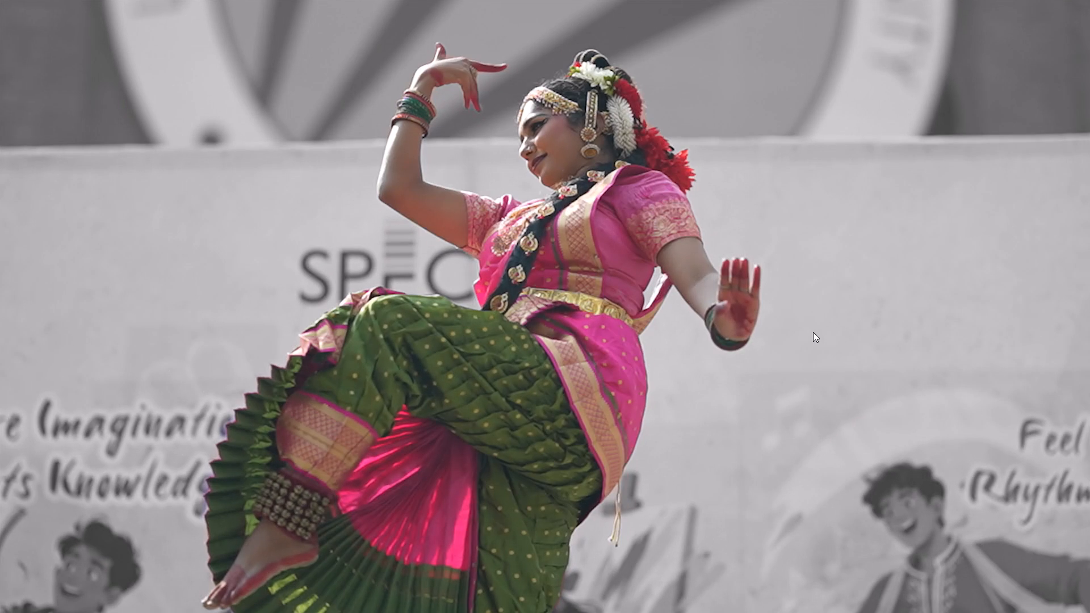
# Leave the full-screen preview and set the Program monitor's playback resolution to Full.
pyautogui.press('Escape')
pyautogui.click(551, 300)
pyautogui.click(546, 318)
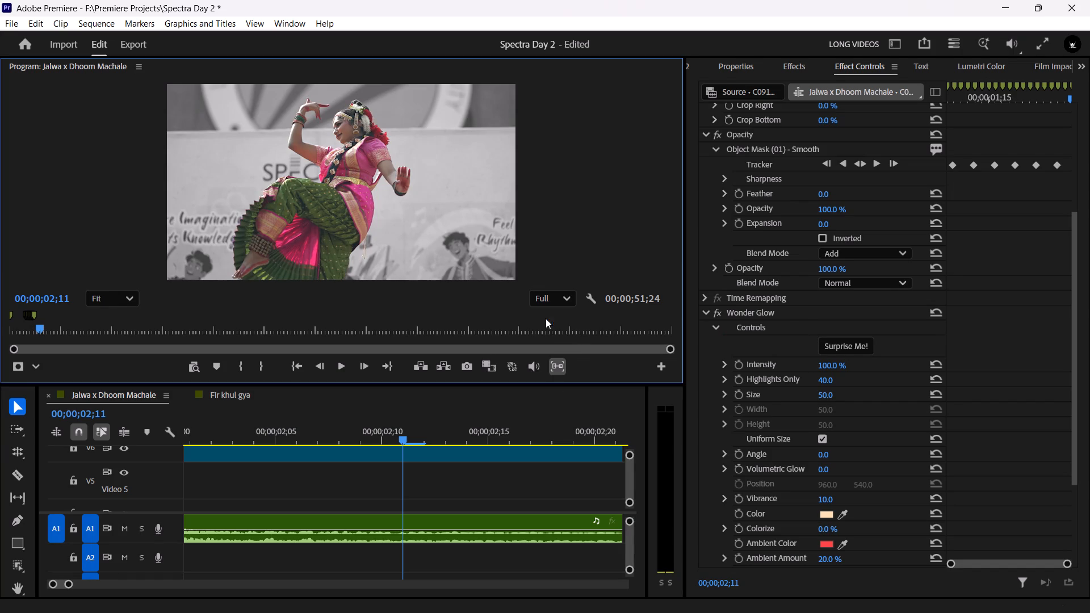
# Play the dancer section from 00;00;01;05 in the enlarged Program monitor at Full resolution.
pyautogui.keyDown('alt'); pyautogui.scroll(-8, 357, 524); pyautogui.keyUp('alt')
pyautogui.scroll(12, 320, 493)
pyautogui.click(302, 436)
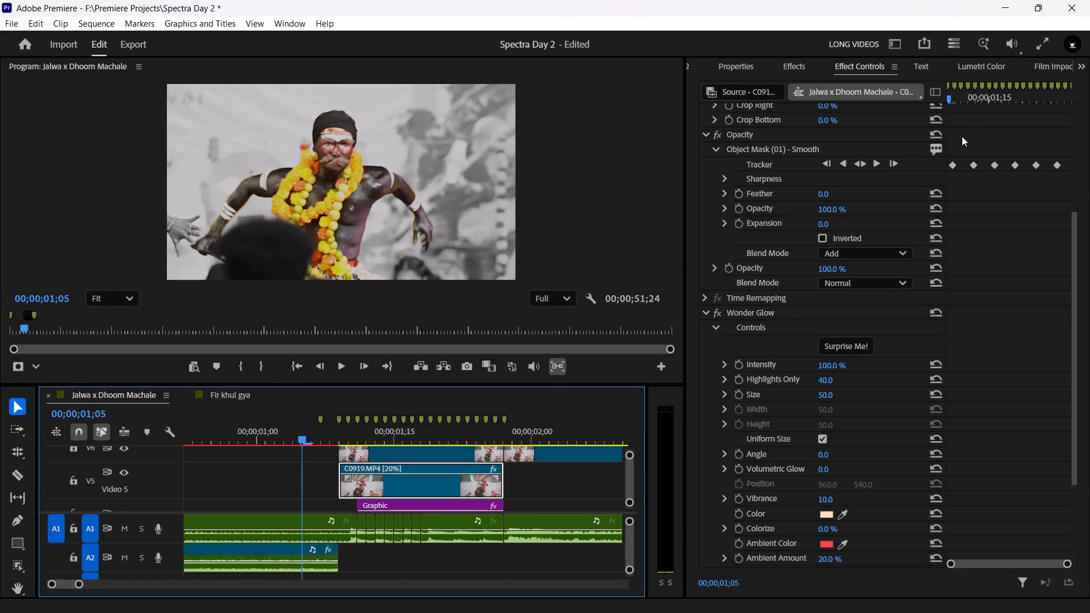
pyautogui.press('`')
pyautogui.press('`')
pyautogui.click(568, 219)
pyautogui.write('`')
pyautogui.press('space')
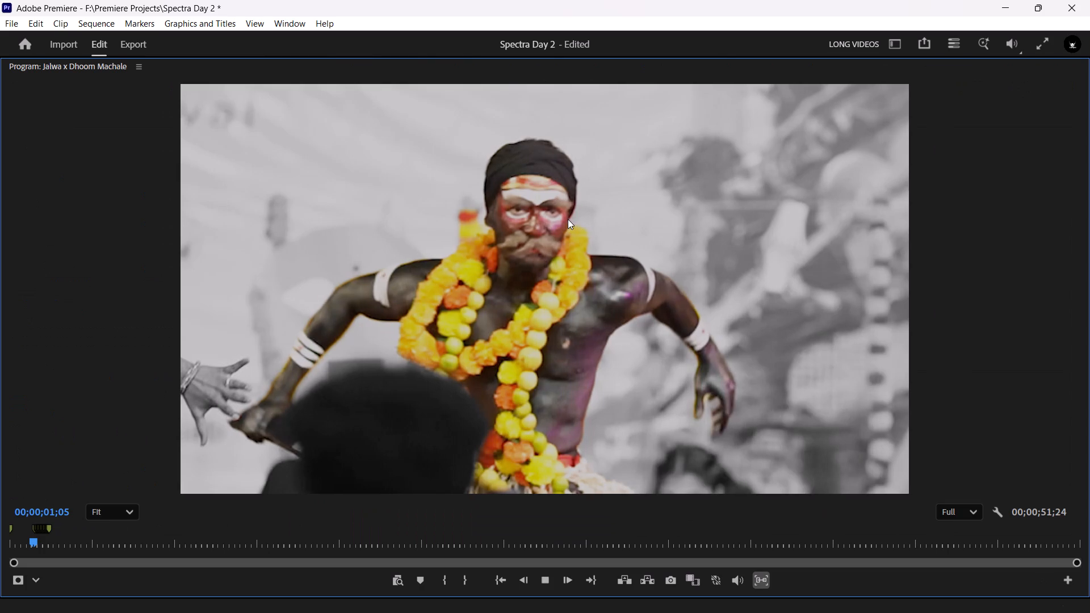
pyautogui.press('space')
pyautogui.write('`')
# Set the Program monitor's playback resolution to 1/4.
pyautogui.click(543, 301)
pyautogui.click(549, 350)
# Play the dancer section from 00;00;01;05 in the enlarged Program monitor at 1/4 resolution.
pyautogui.scroll(4, 405, 500)
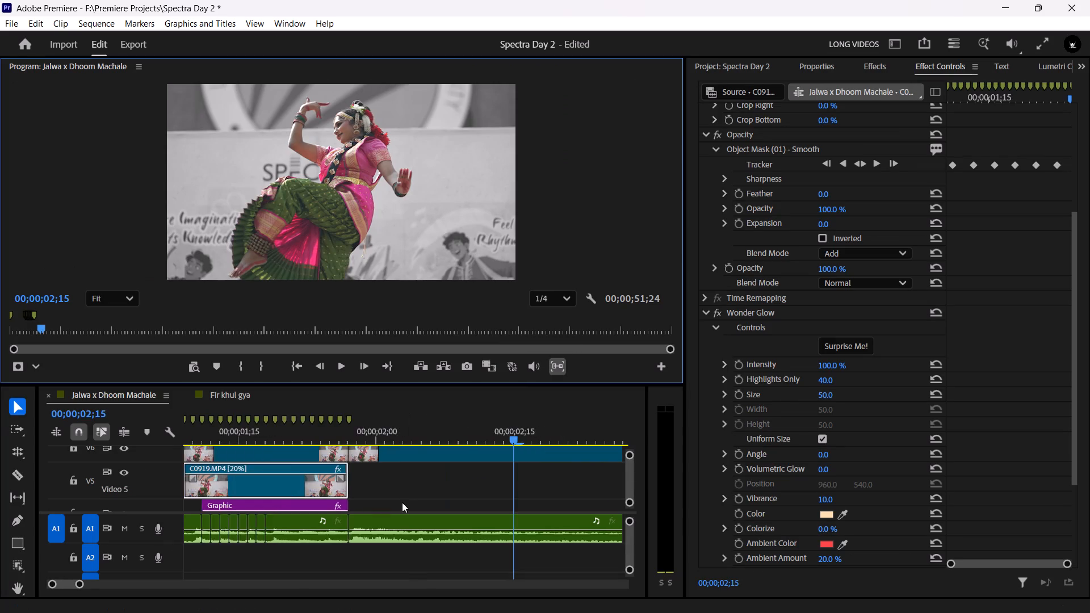
pyautogui.scroll(9, 402, 502)
pyautogui.click(322, 433)
pyautogui.click(310, 236)
pyautogui.write('`')
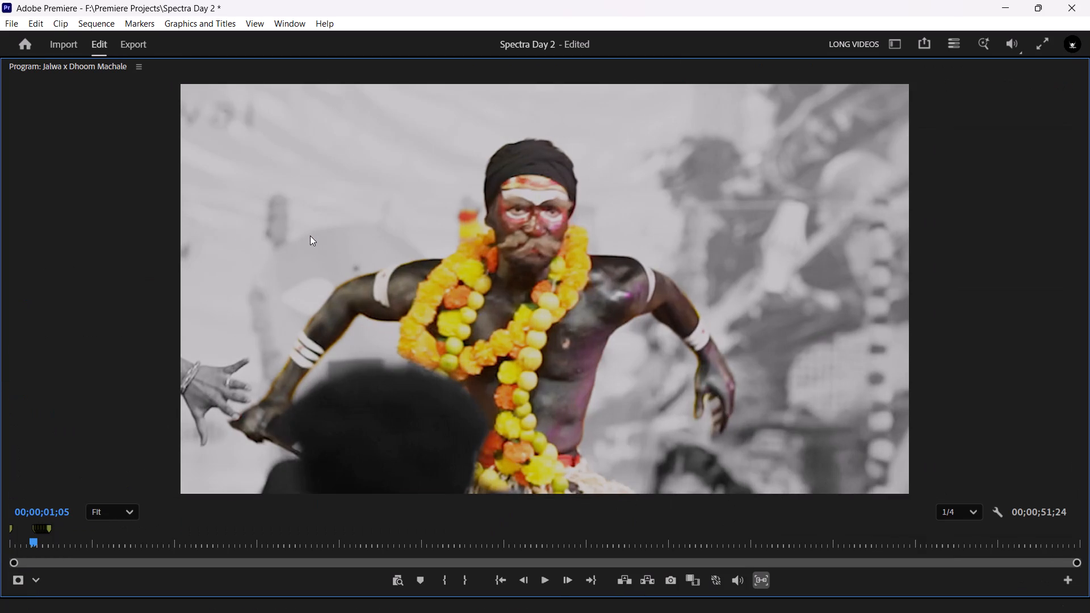
pyautogui.press('space')
pyautogui.press('space')
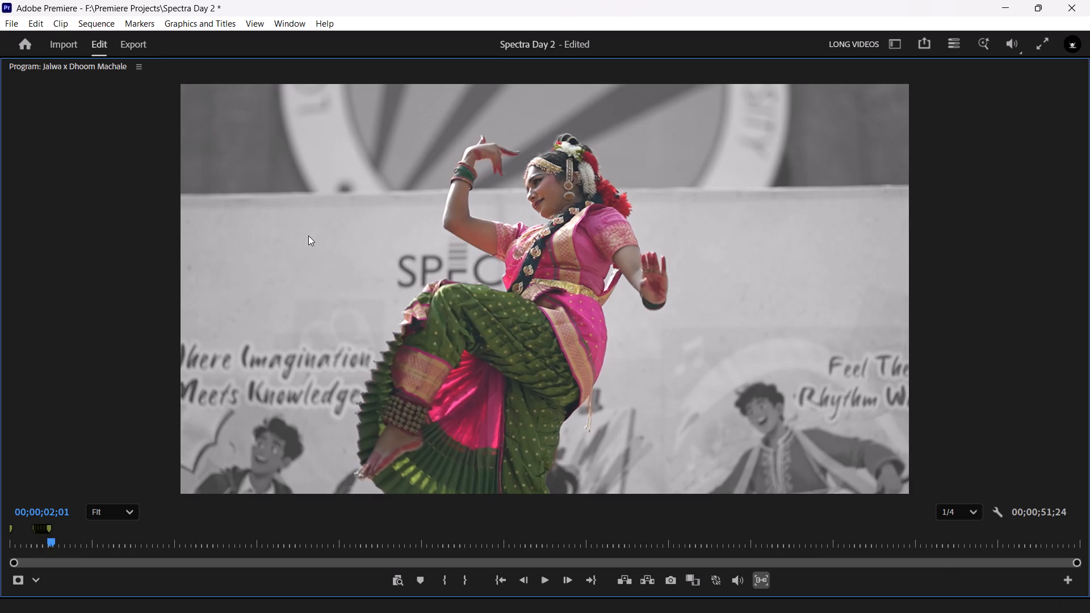
pyautogui.press('`')
# Deselect the clip and save the Spectra Day 2 project.
pyautogui.click(429, 481)
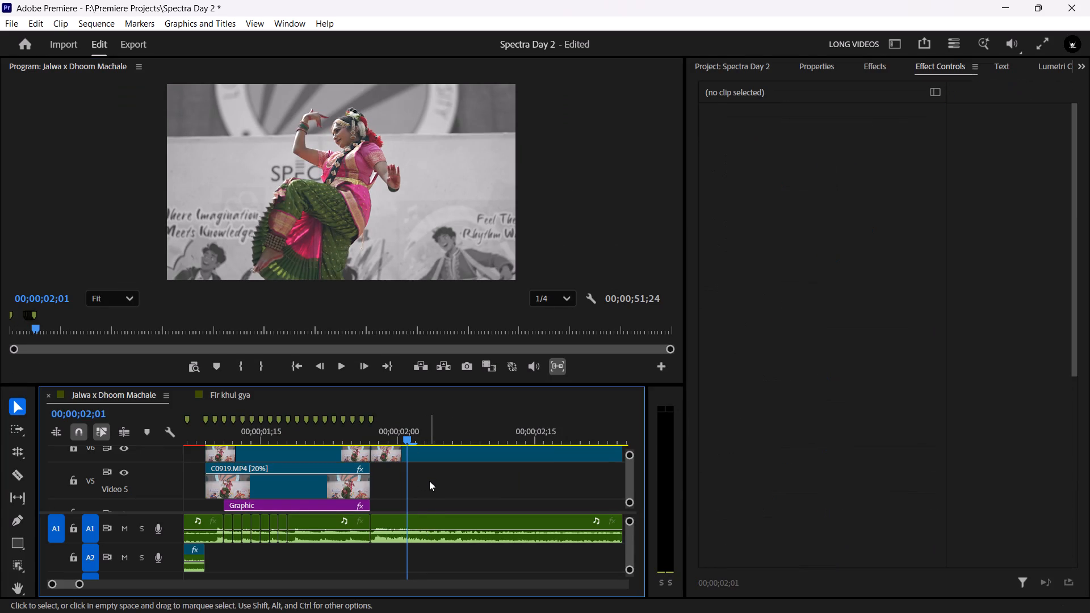
pyautogui.hotkey('ctrl', 's')
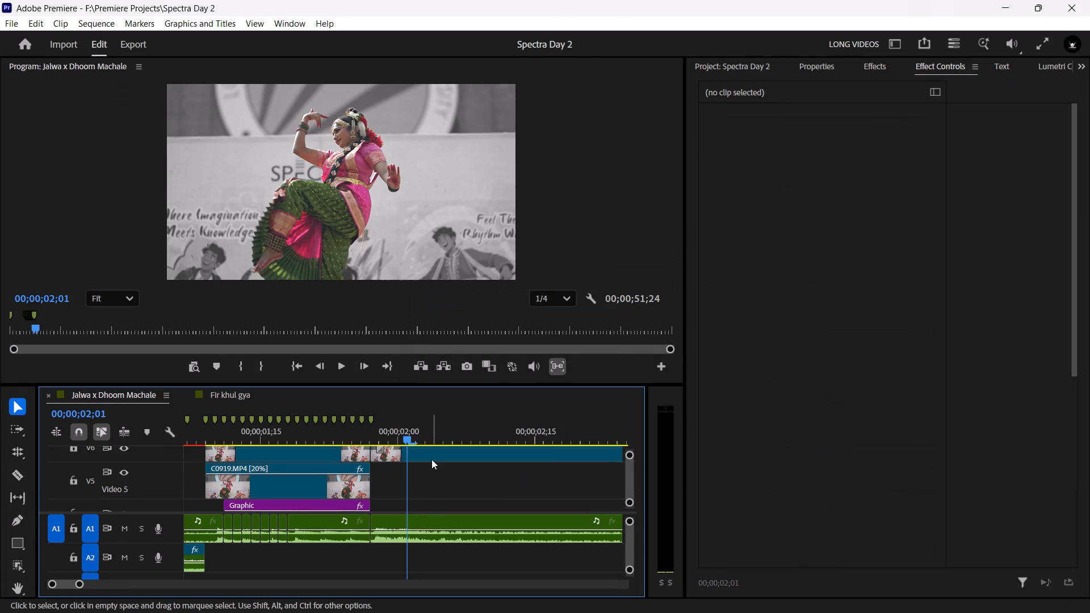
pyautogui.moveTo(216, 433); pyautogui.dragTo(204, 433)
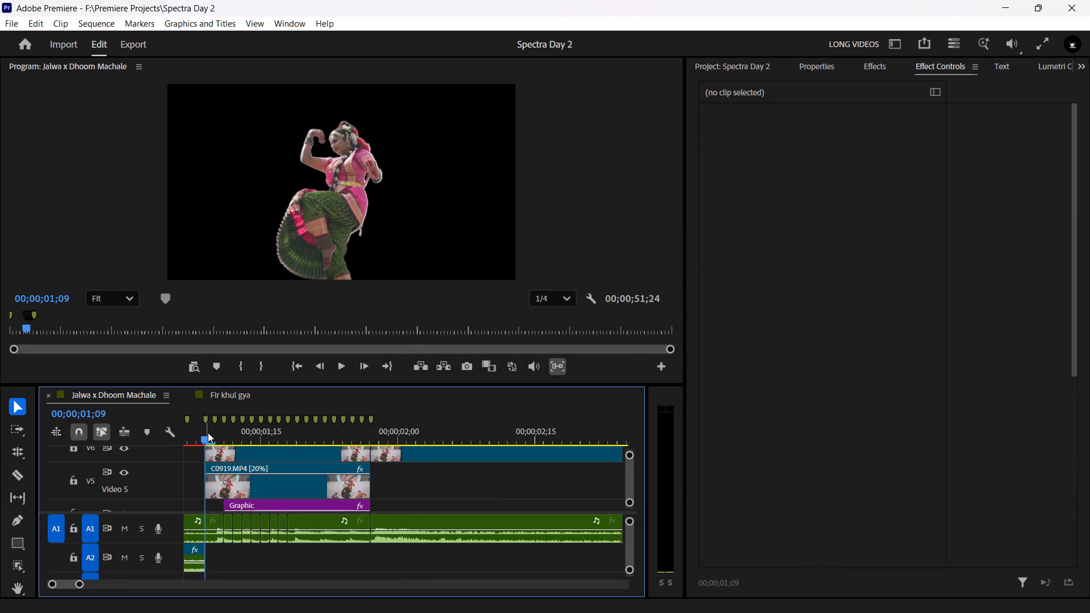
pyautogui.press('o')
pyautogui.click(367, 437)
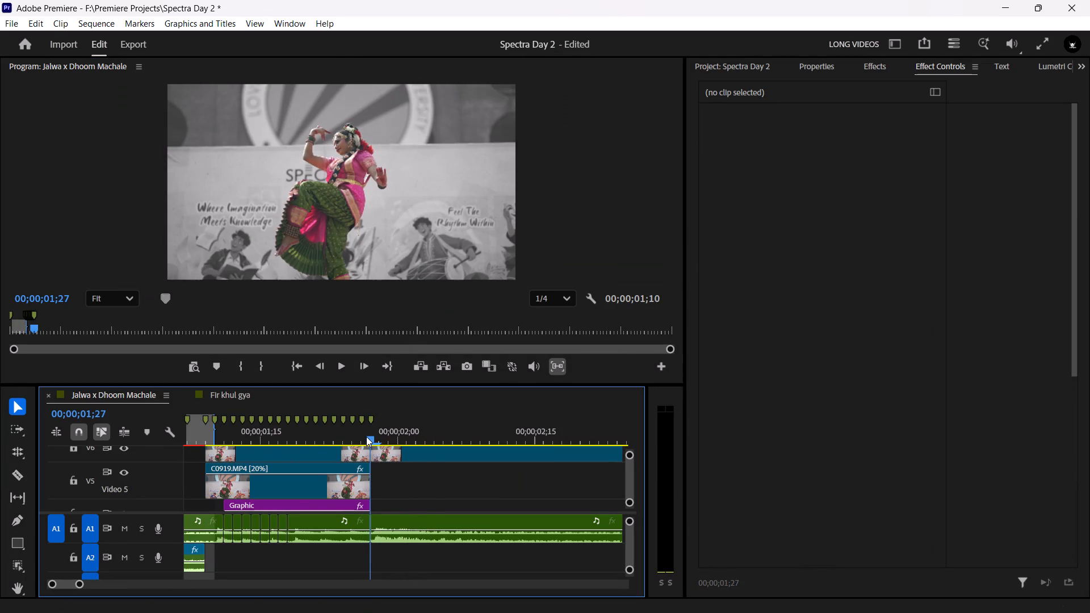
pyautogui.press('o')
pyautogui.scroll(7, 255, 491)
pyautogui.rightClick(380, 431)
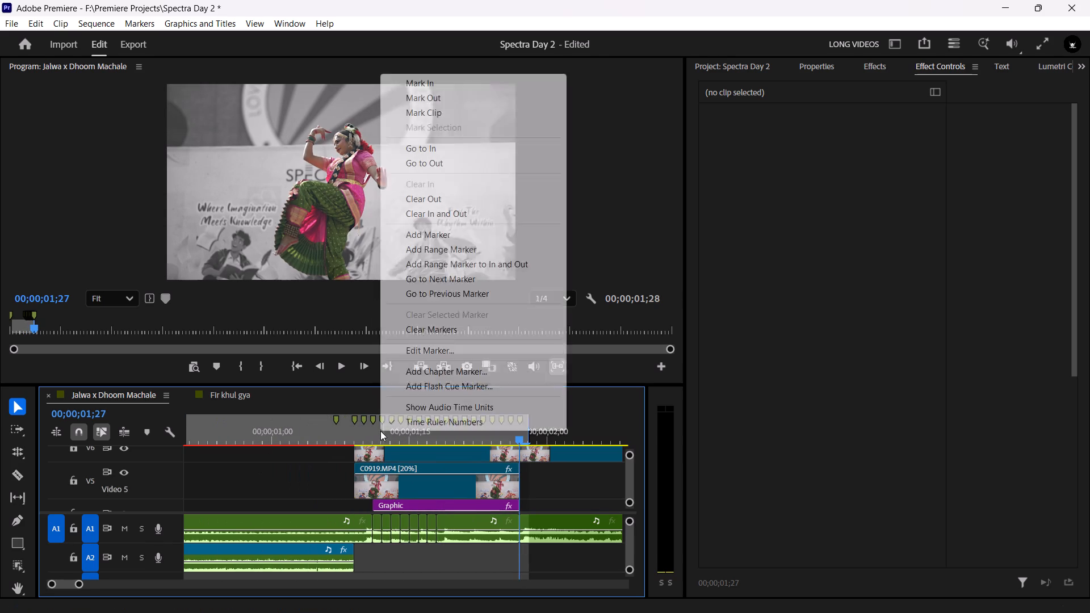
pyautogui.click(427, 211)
# Mark the dancer section of the sequence with an In point at 00;00;01;09 and an Out point at 00;00;01;27.
pyautogui.moveTo(367, 427); pyautogui.dragTo(354, 428)
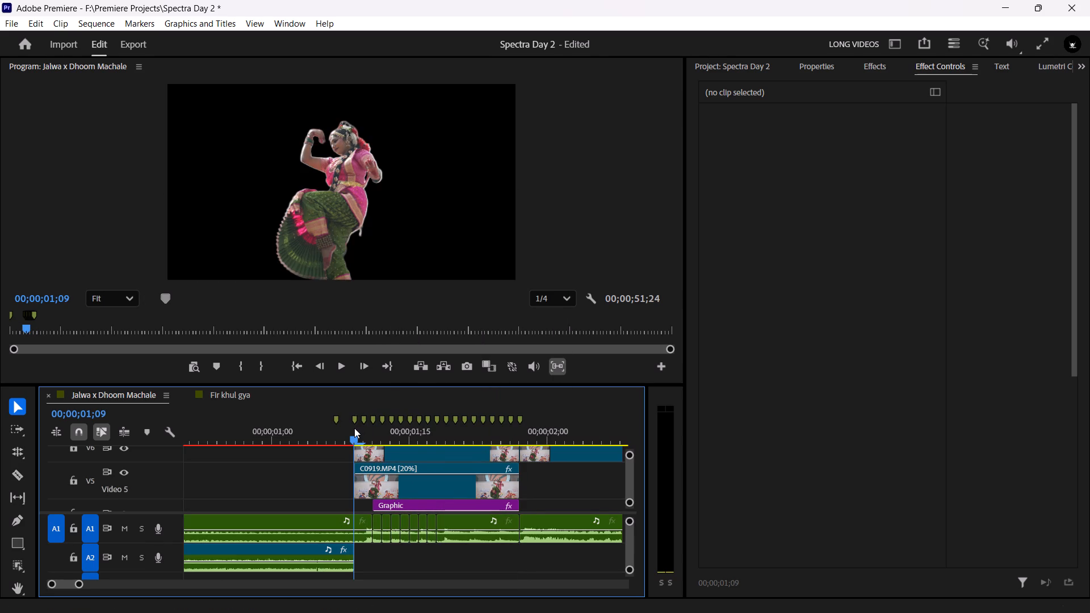
pyautogui.press('i')
pyautogui.moveTo(512, 432); pyautogui.dragTo(519, 433)
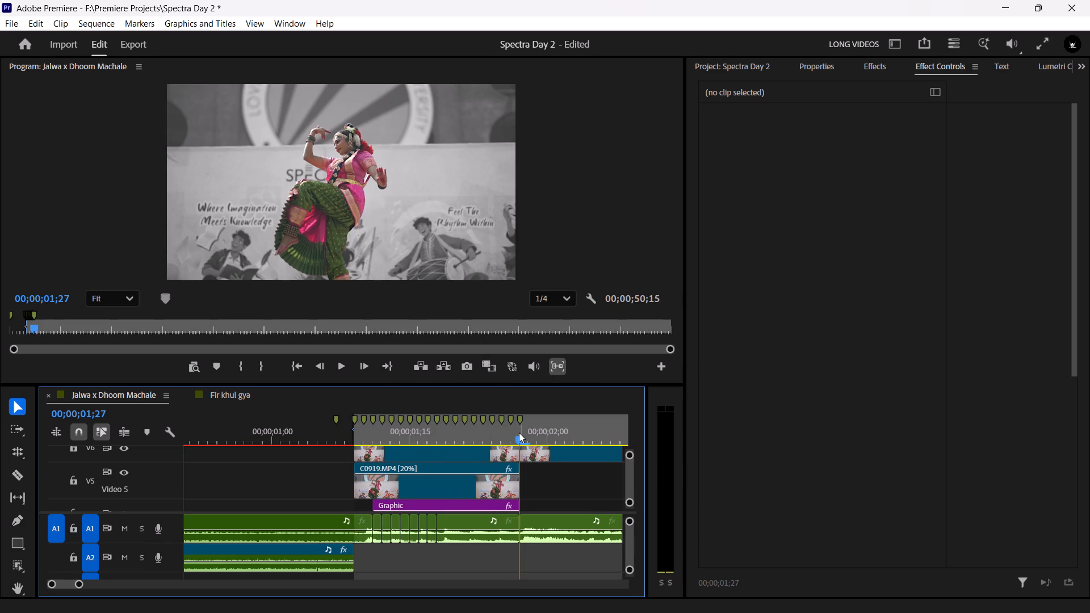
pyautogui.press('o')
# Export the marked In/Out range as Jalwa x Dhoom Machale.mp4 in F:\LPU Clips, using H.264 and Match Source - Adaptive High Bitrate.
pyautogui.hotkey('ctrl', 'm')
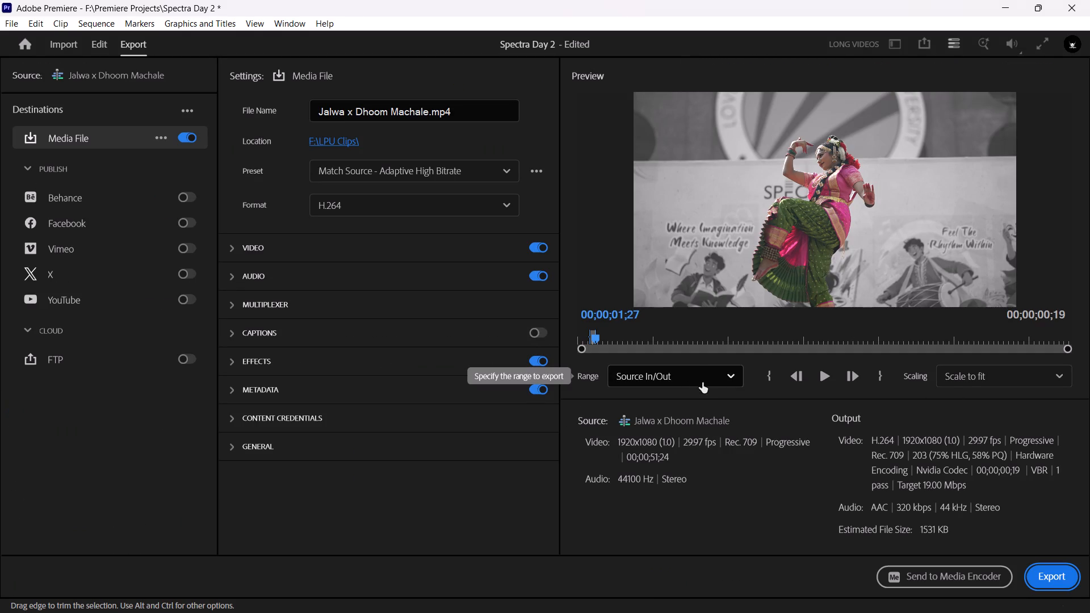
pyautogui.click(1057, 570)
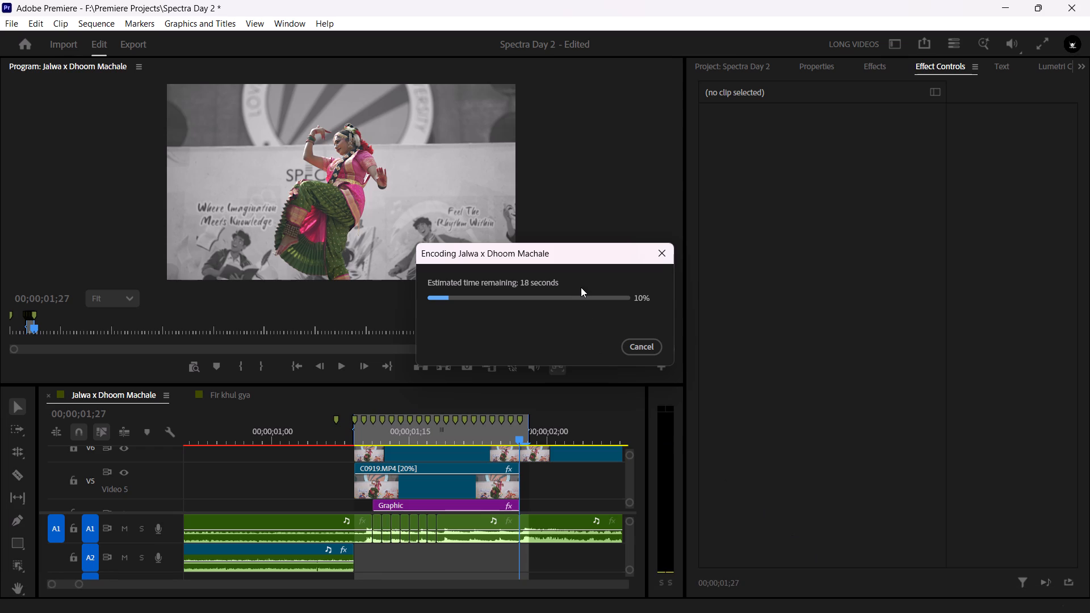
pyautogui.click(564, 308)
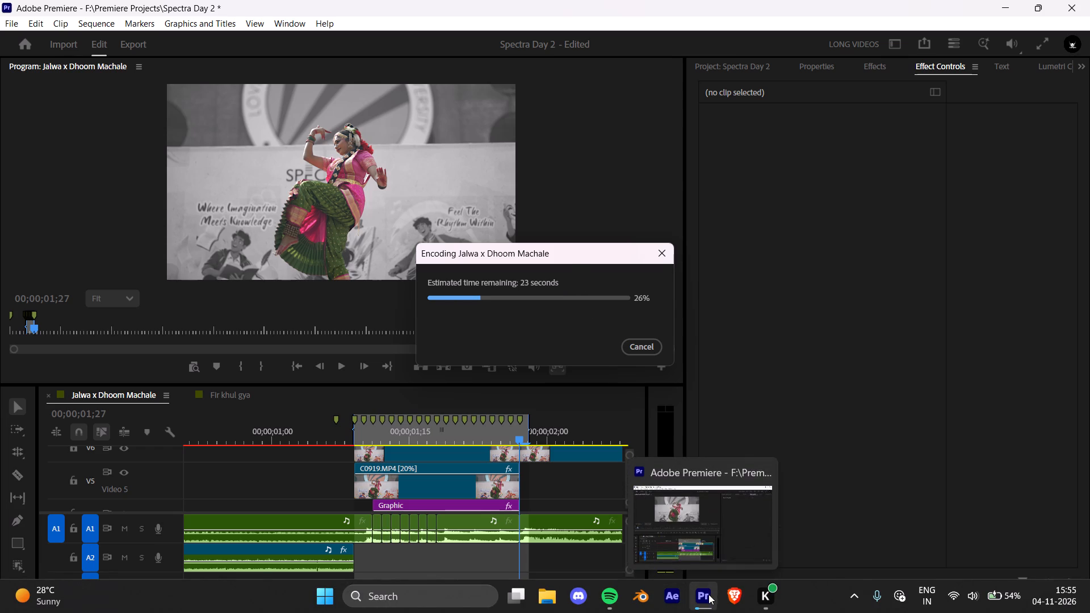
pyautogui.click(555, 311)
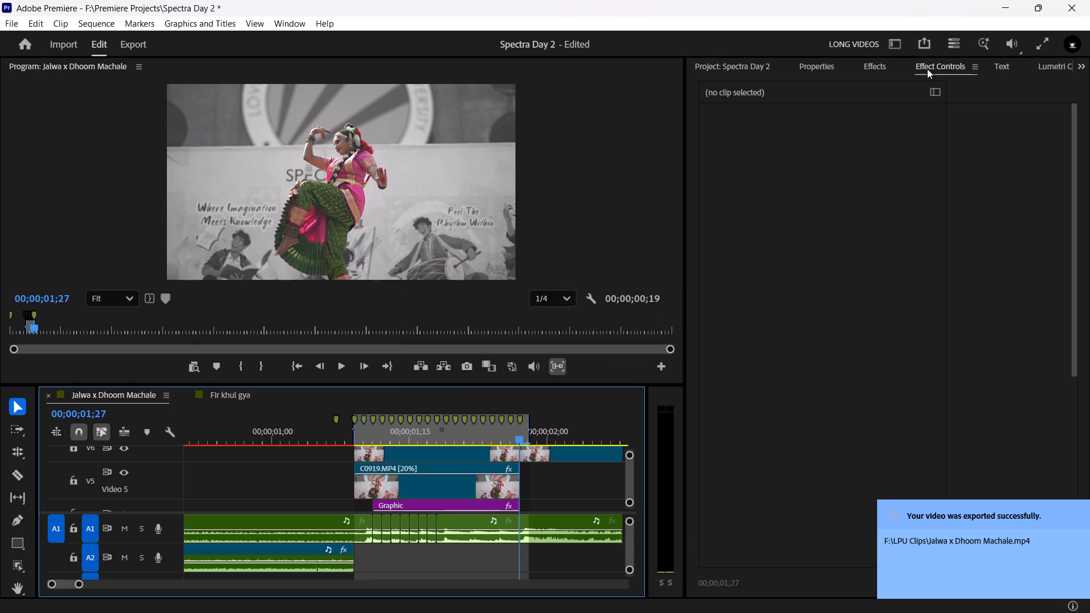
# In File Explorer, open the LPU Clips folder and preview the exported Jalwa x Dhoom Machale video.
pyautogui.click(545, 597)
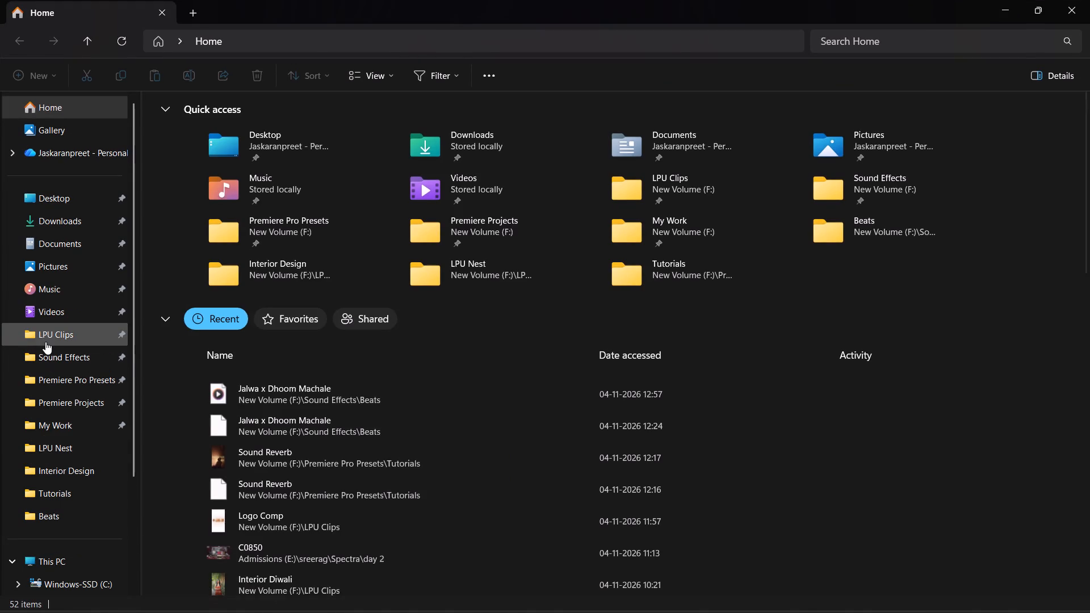
pyautogui.click(45, 341)
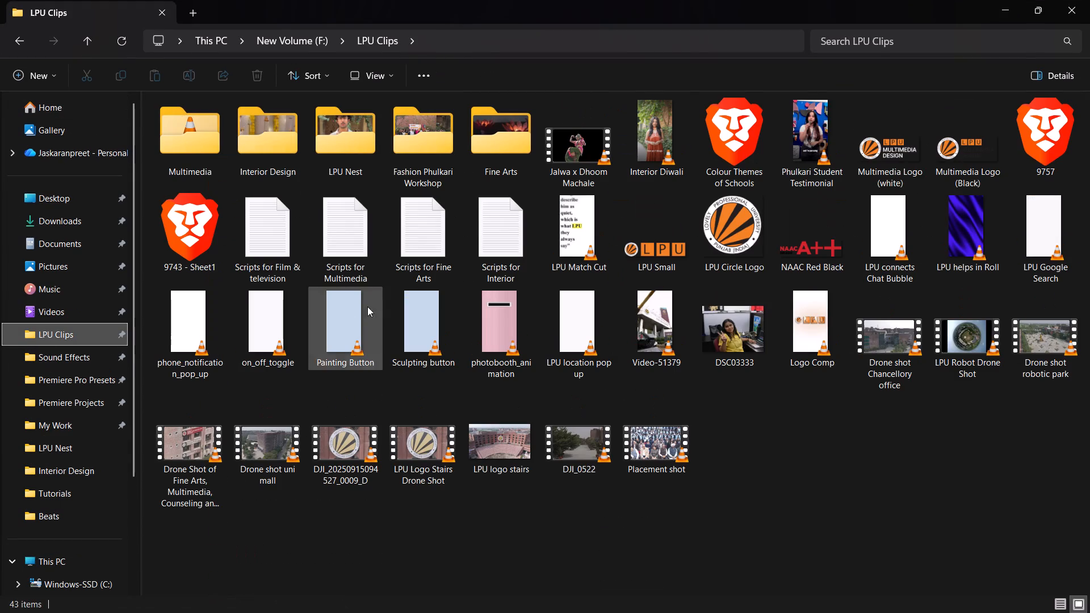
pyautogui.click(573, 164)
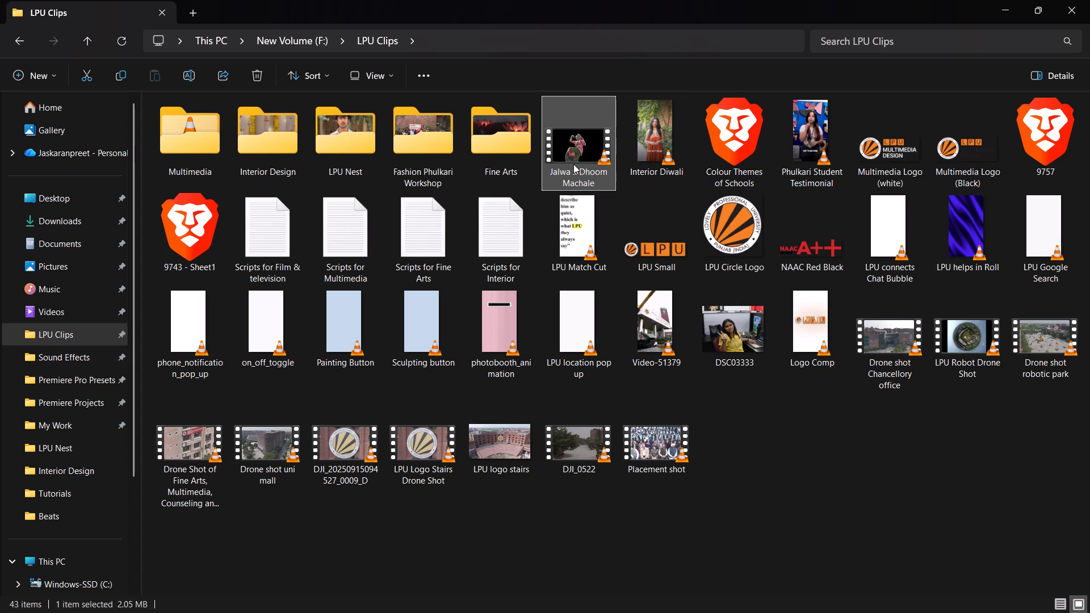
pyautogui.press('space')
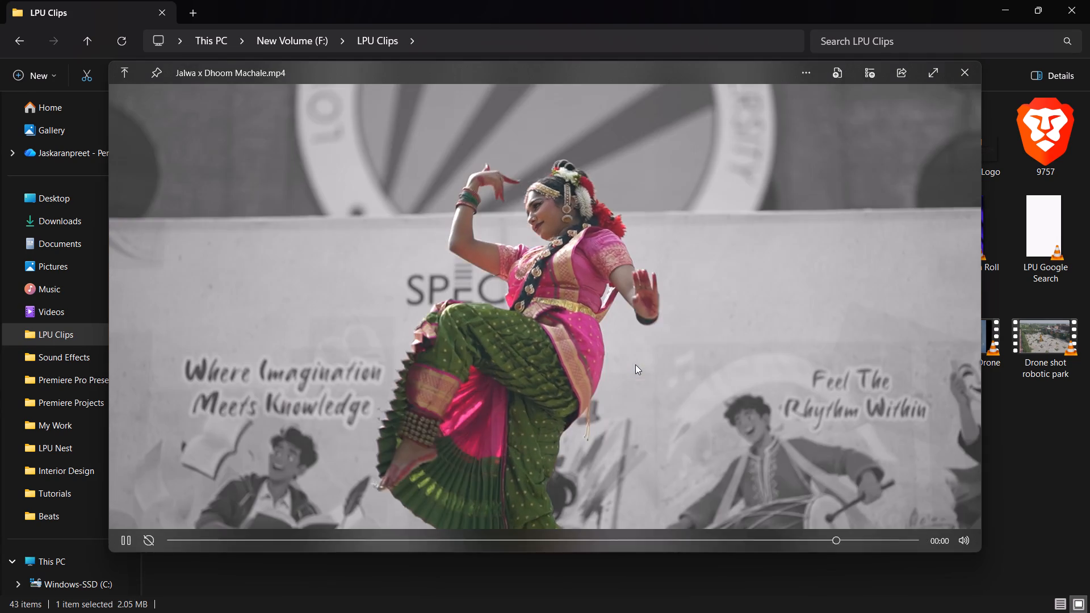
pyautogui.press('space')
pyautogui.press('space')
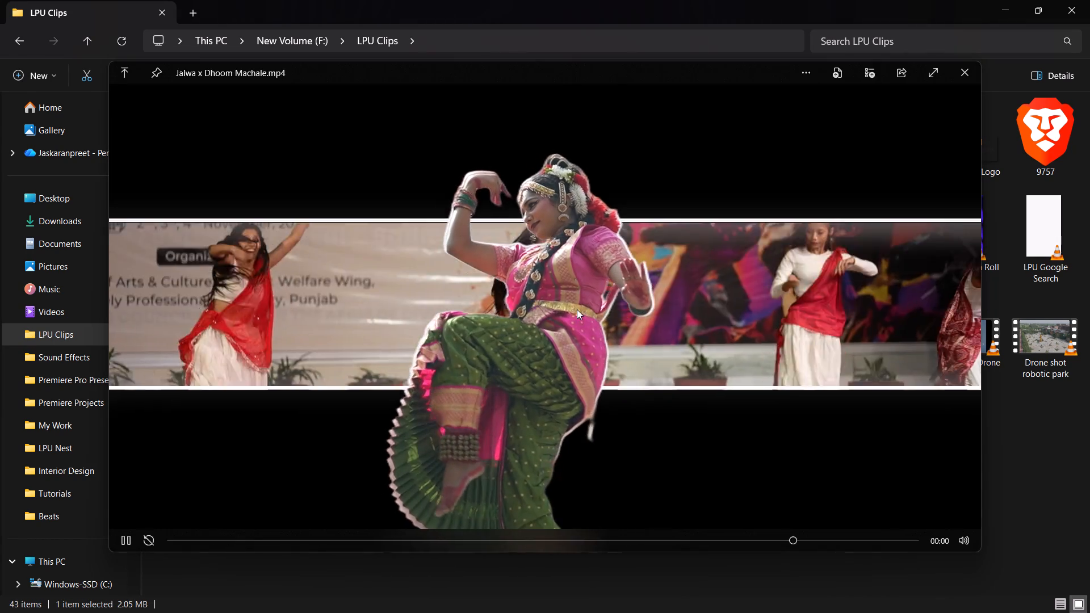
pyautogui.press('space')
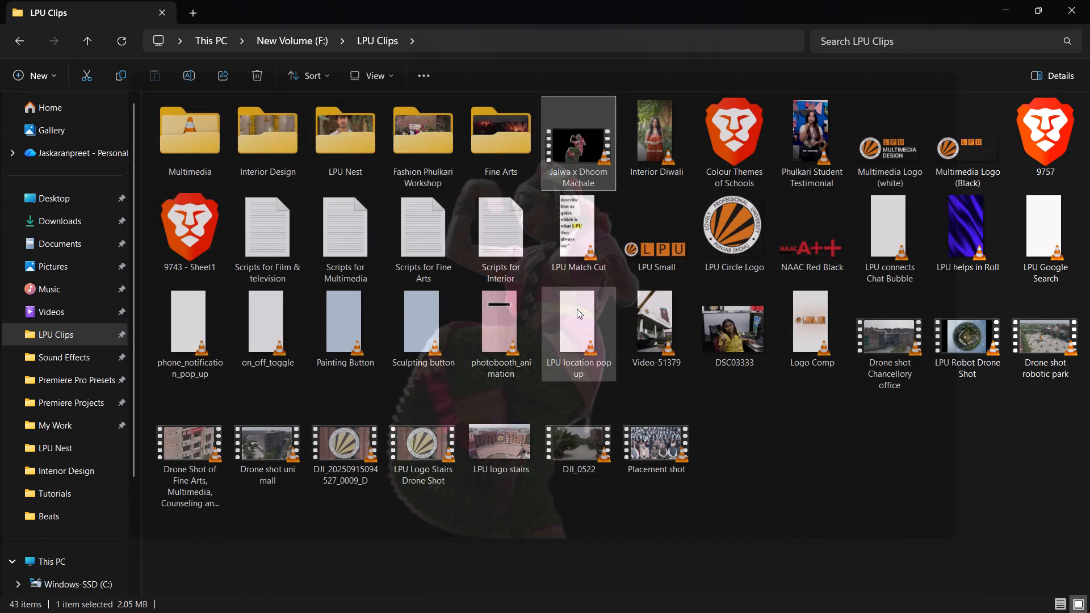
pyautogui.press('space')
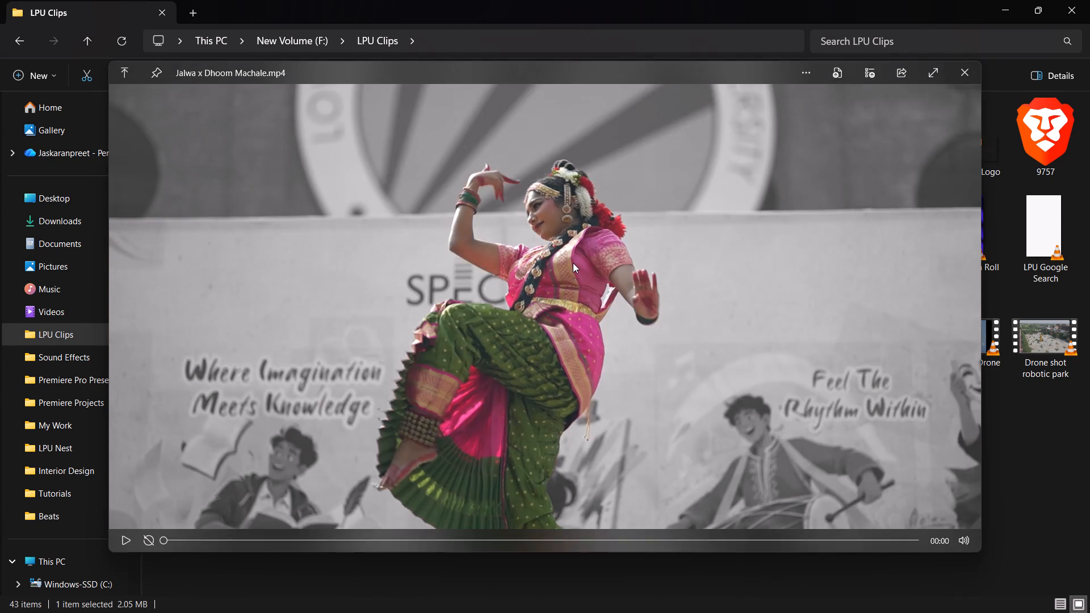
pyautogui.click(958, 73)
# Play the exported video in VLC media player, pausing on the bordered strip to examine the dancer's outline.
pyautogui.doubleClick(552, 138)
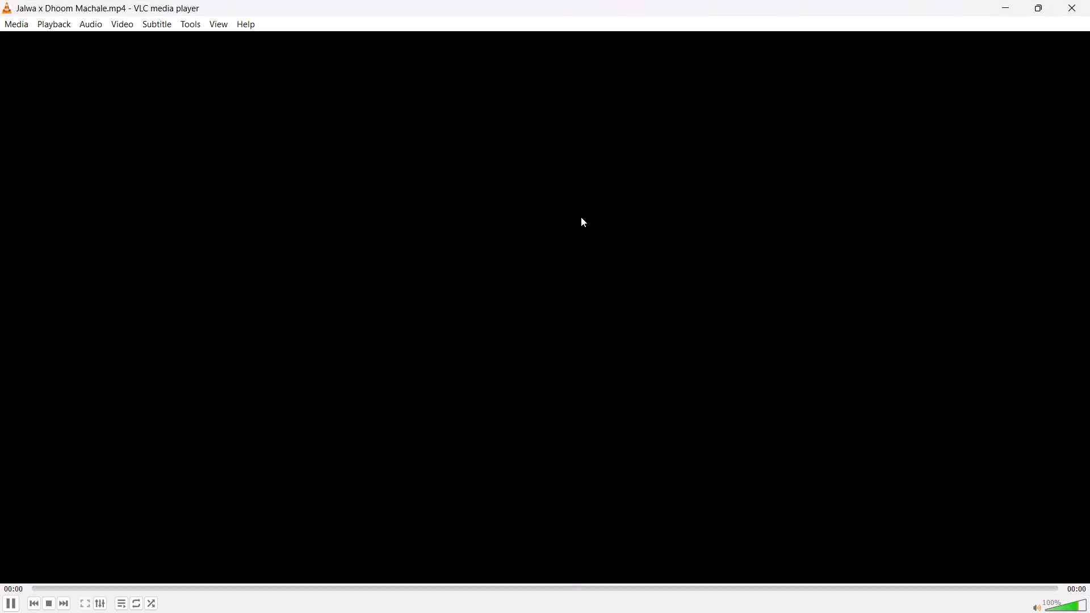
pyautogui.press('space')
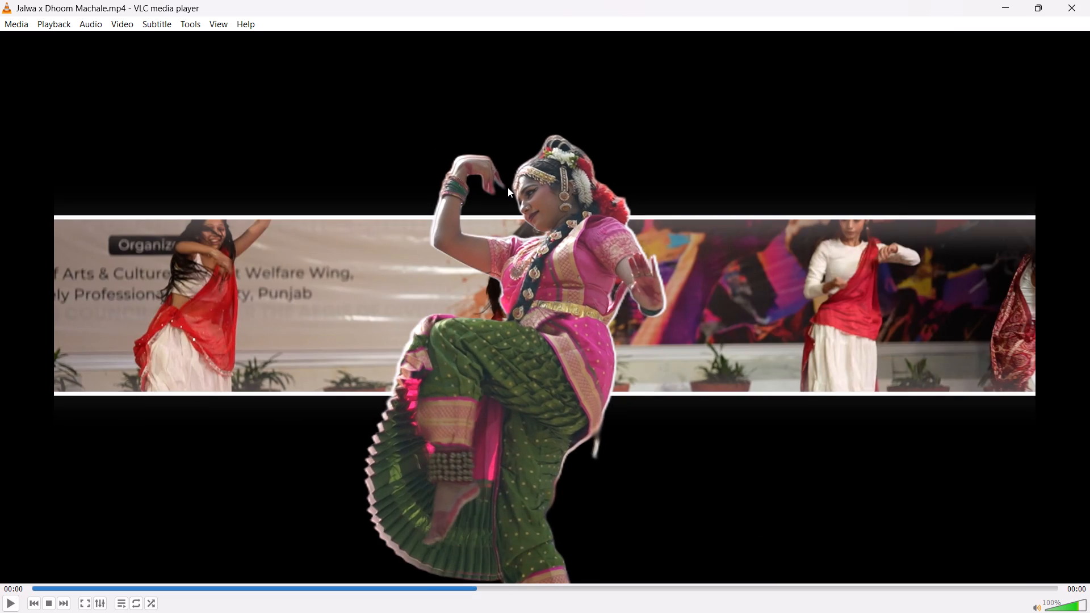
pyautogui.scroll(11, 551, 142)
pyautogui.scroll(-9, 594, 359)
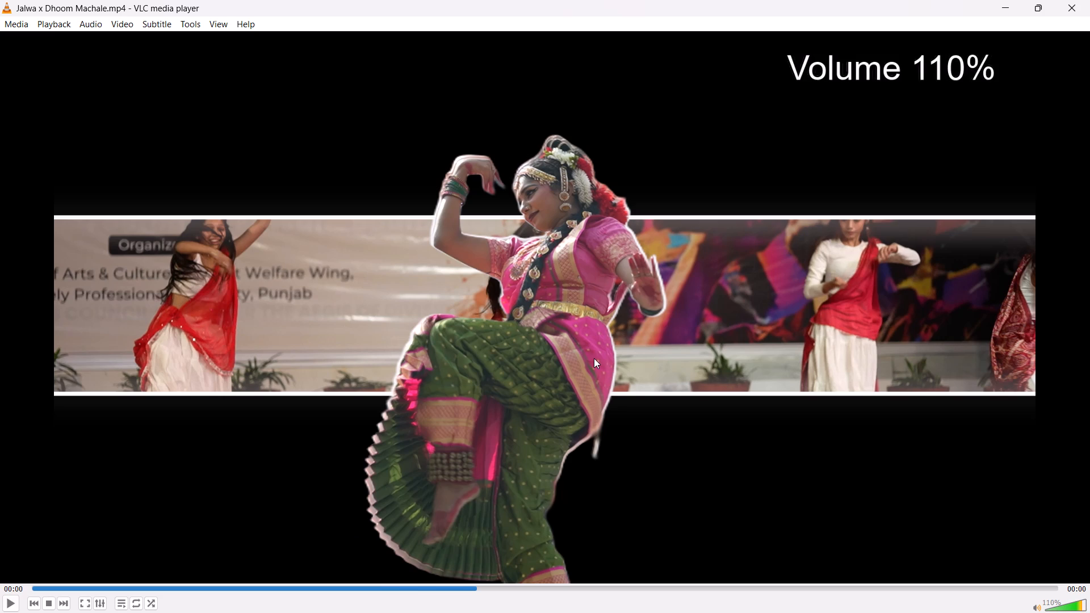
pyautogui.scroll(-4, 594, 353)
pyautogui.scroll(1, 594, 350)
pyautogui.click(1089, 0)
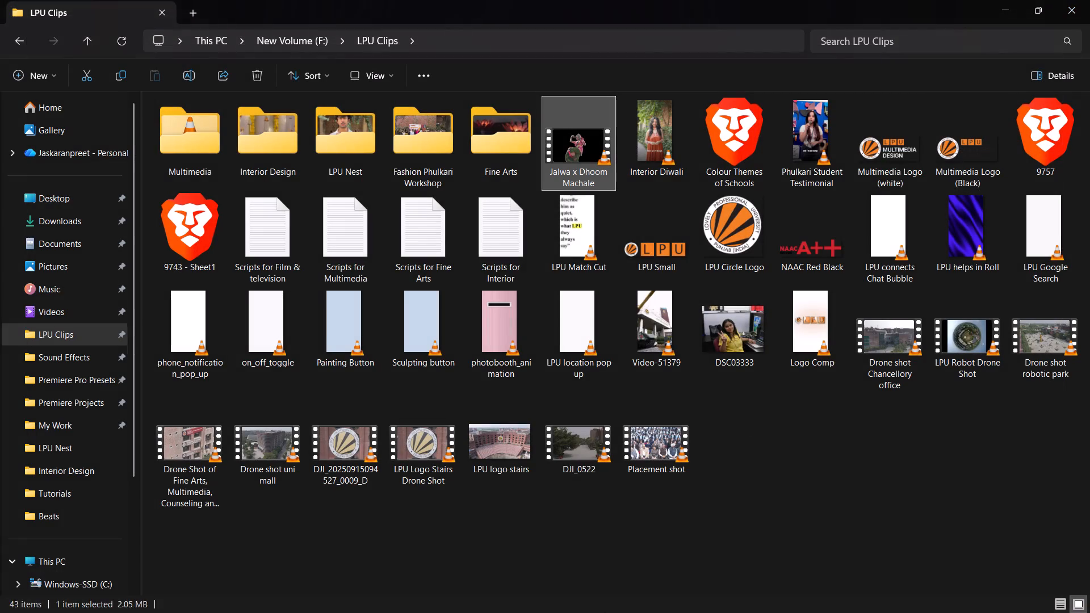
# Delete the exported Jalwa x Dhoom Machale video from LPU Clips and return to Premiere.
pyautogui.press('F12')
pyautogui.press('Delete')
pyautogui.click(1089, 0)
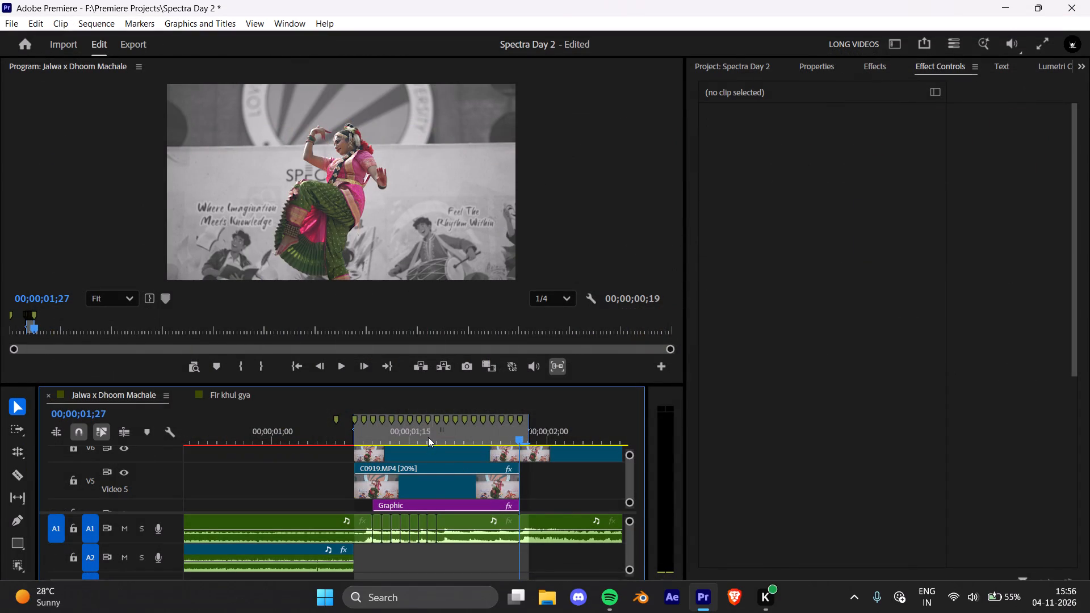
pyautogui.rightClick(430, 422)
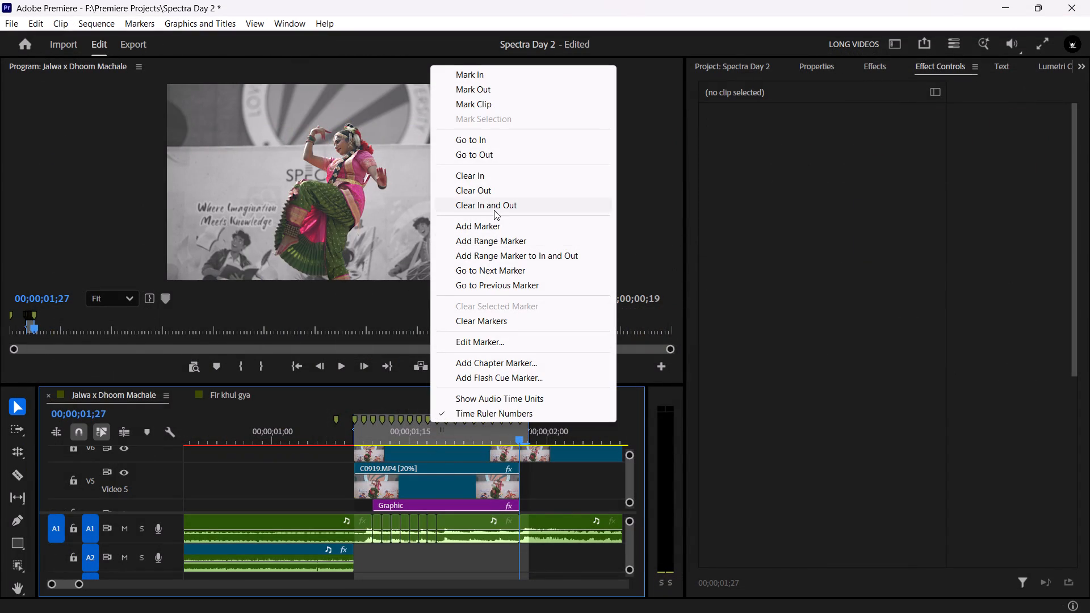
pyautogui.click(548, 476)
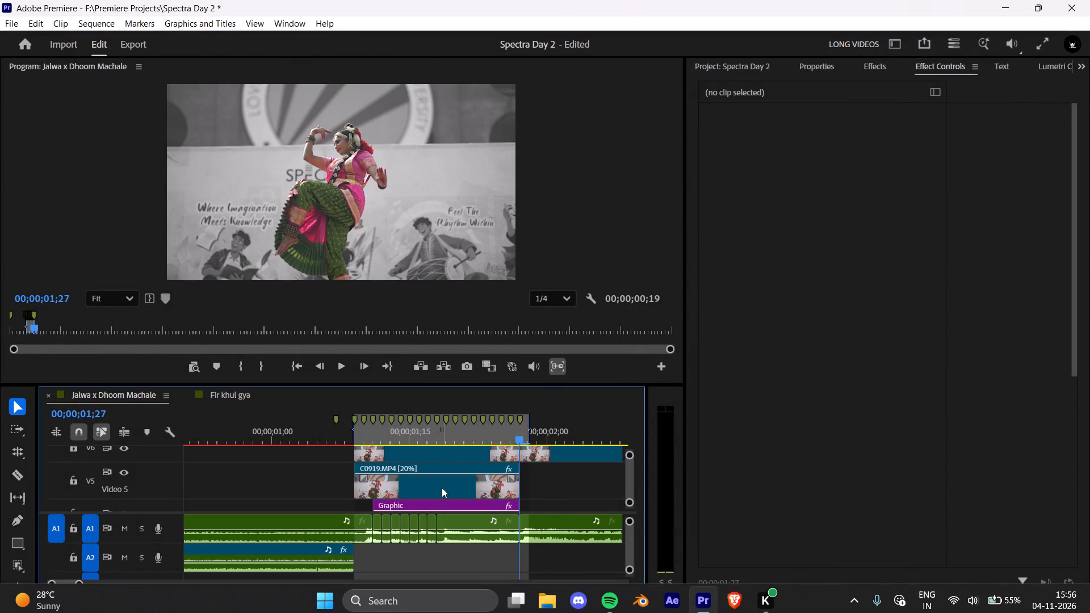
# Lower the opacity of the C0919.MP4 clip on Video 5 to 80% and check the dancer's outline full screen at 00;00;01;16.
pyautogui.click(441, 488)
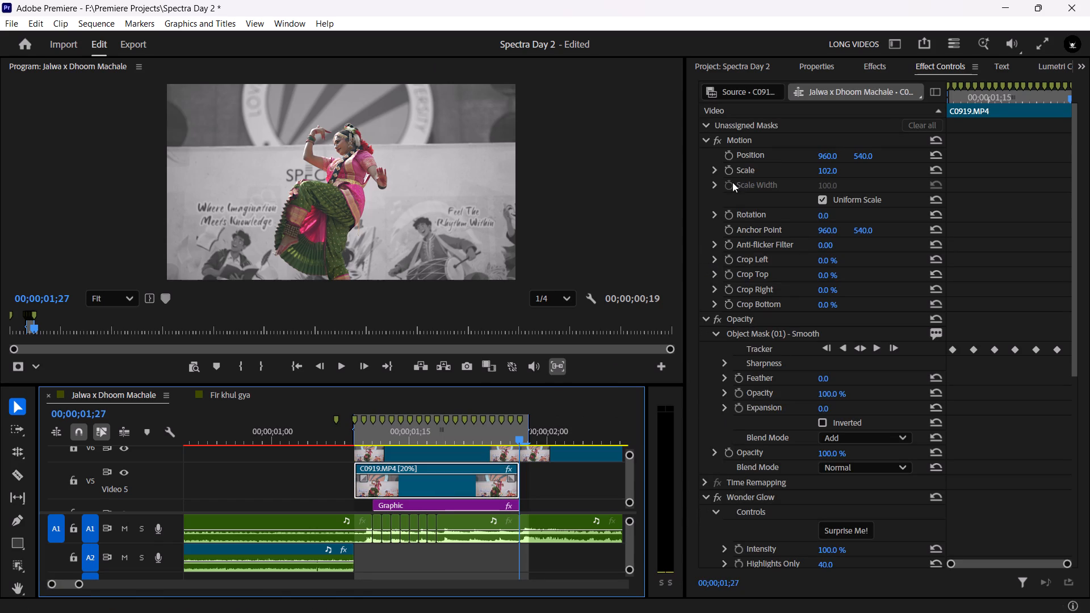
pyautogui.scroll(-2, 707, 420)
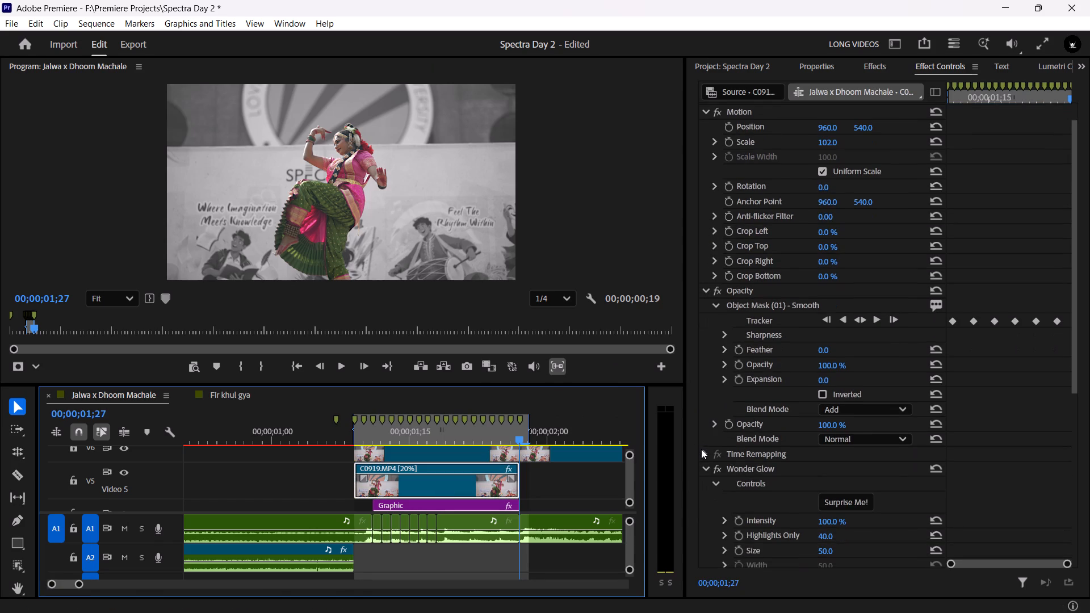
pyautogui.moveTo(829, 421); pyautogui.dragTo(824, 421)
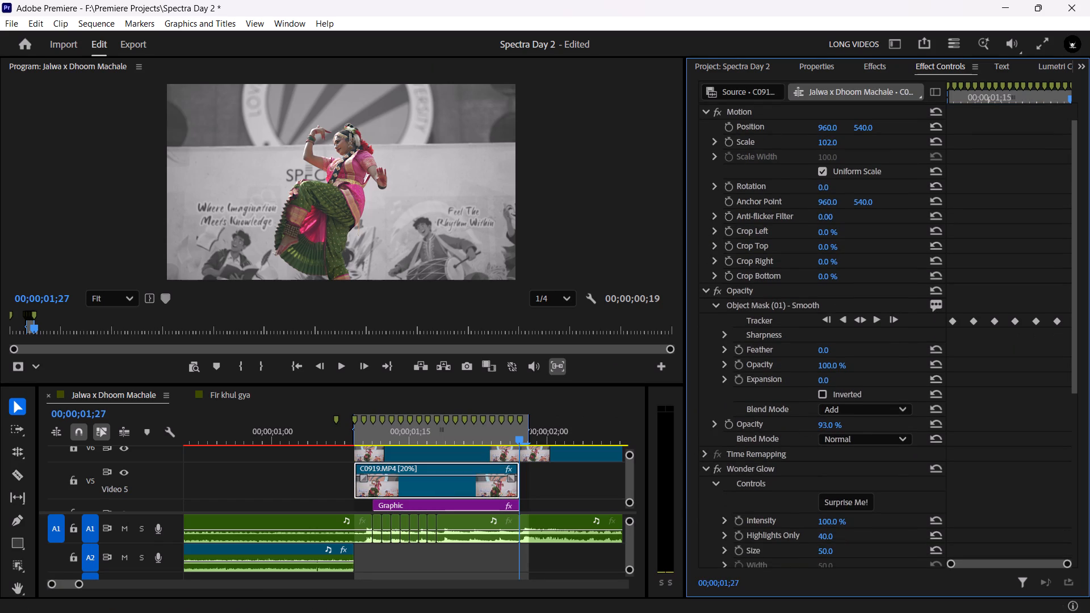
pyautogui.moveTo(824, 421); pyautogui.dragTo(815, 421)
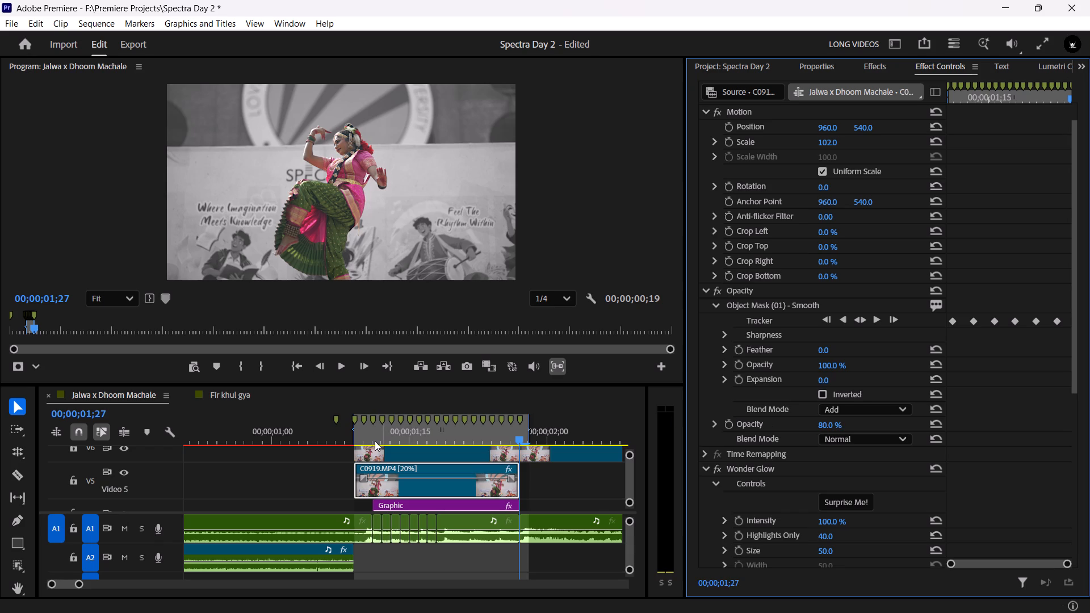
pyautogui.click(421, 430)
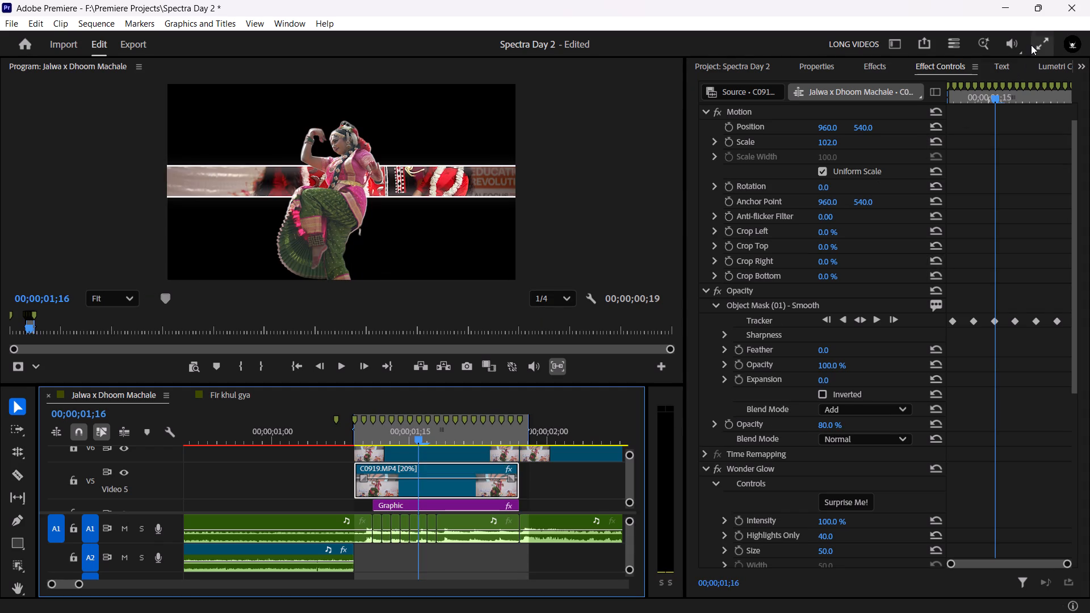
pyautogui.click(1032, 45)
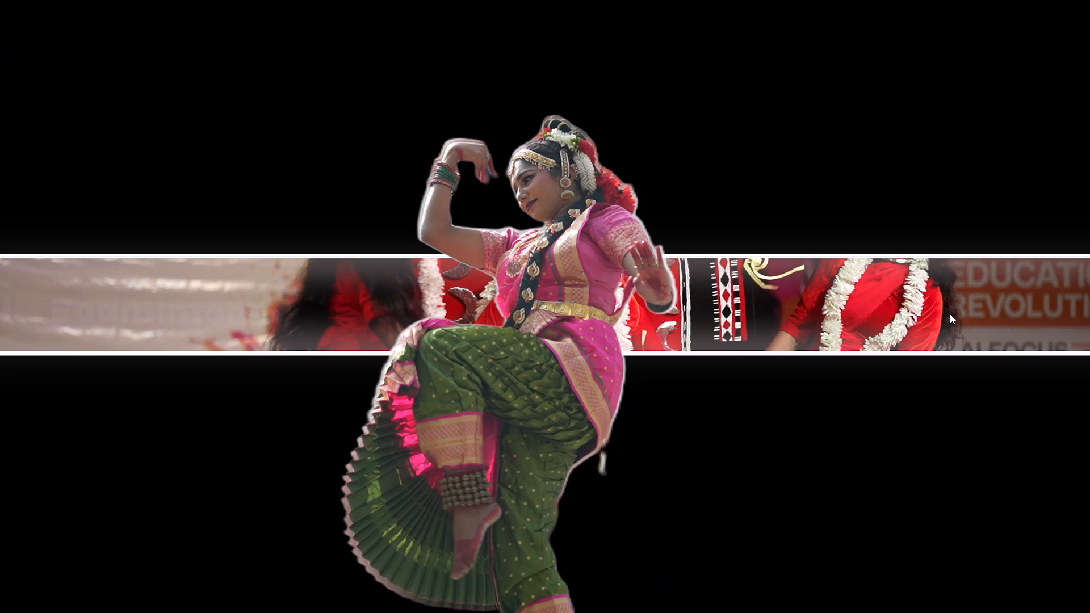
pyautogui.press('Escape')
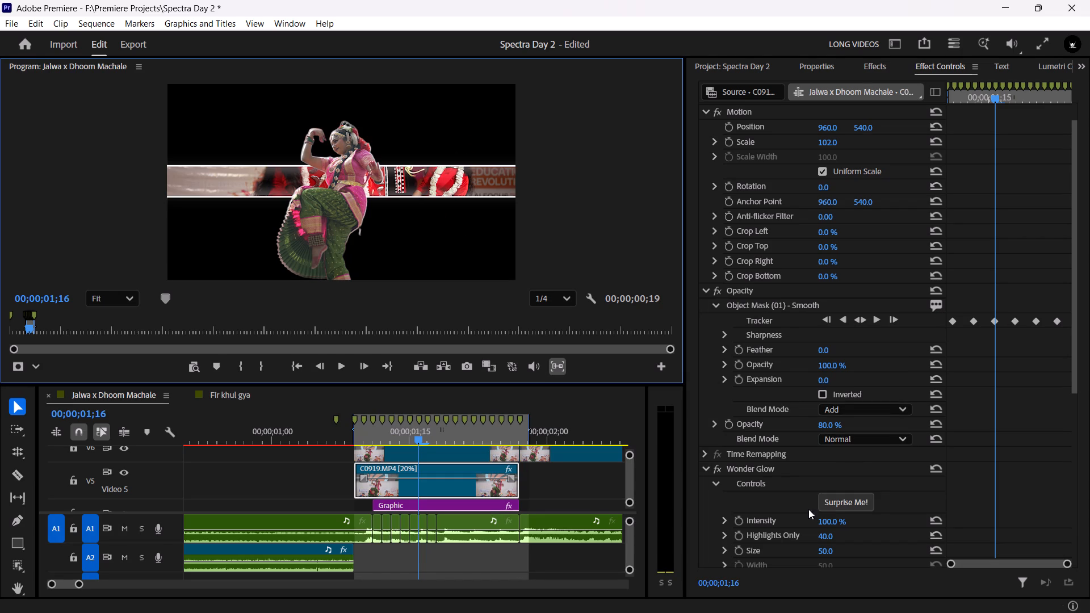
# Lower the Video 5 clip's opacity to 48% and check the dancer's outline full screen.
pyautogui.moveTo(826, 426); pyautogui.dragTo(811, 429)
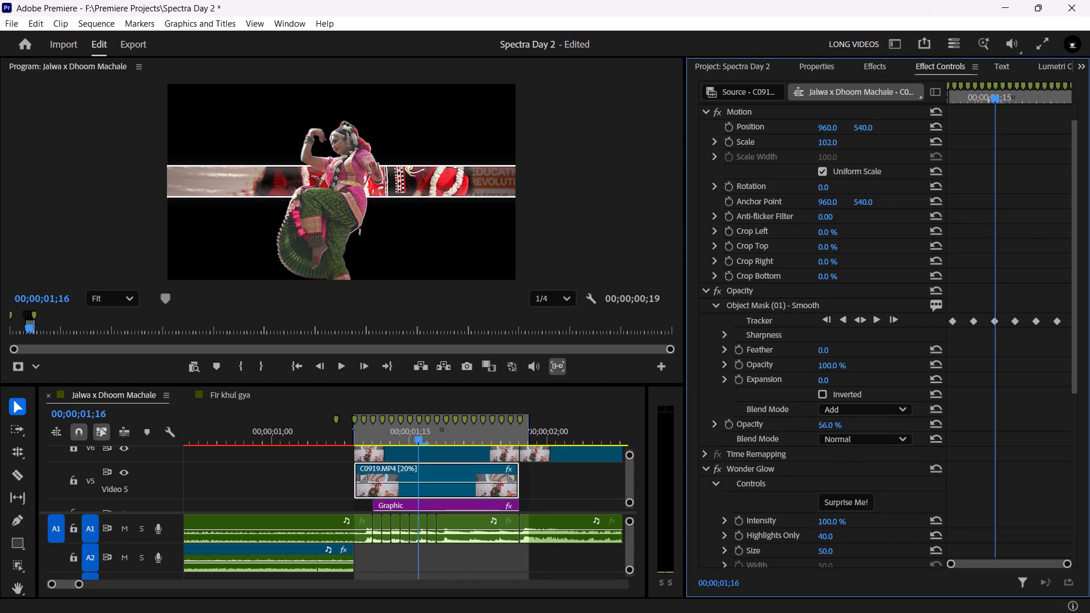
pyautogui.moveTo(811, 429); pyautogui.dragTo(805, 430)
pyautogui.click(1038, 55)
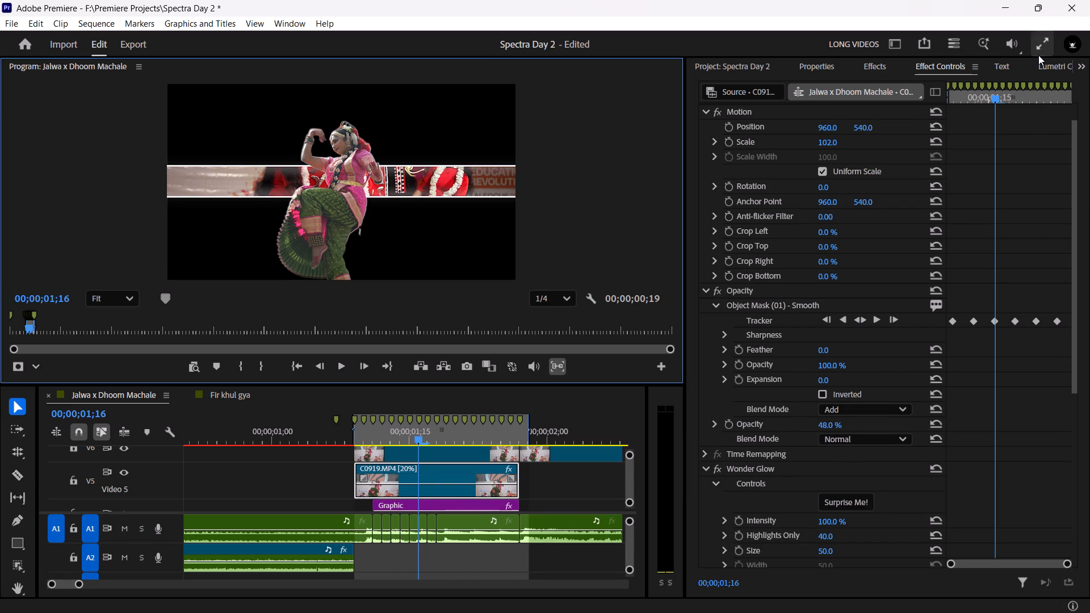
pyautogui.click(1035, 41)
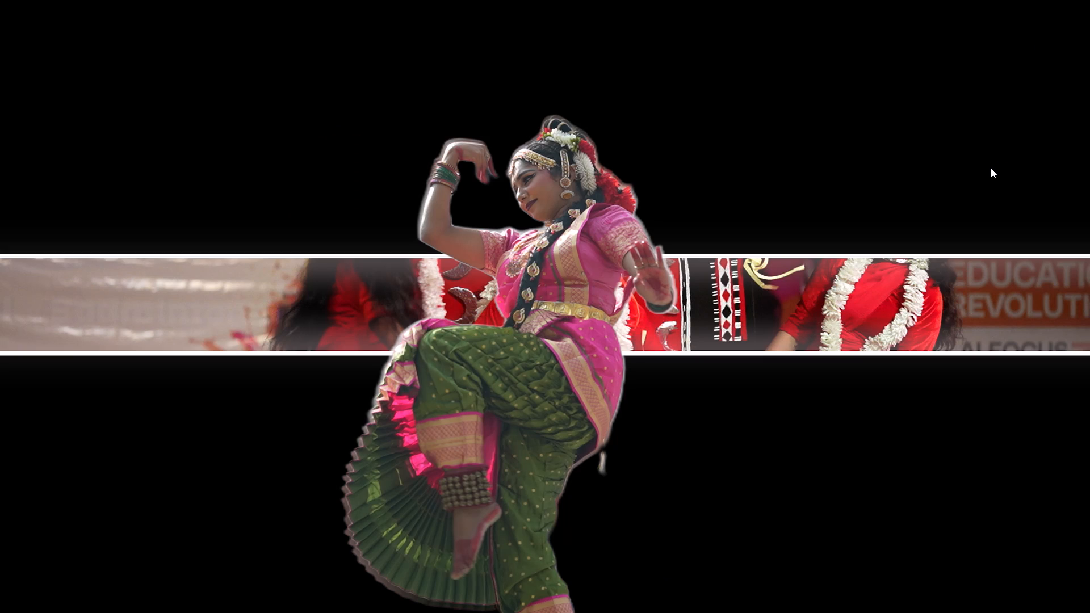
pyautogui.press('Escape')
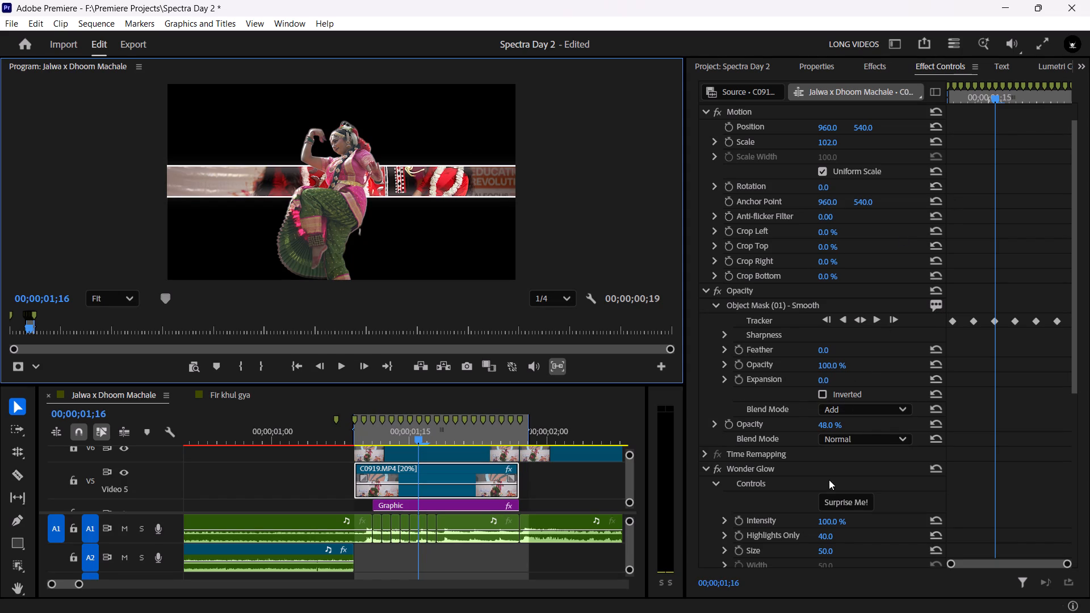
# Apply the Tint effect to the C0919.MP4 clip on Video 5.
pyautogui.hotkey('ctrl', 'f')
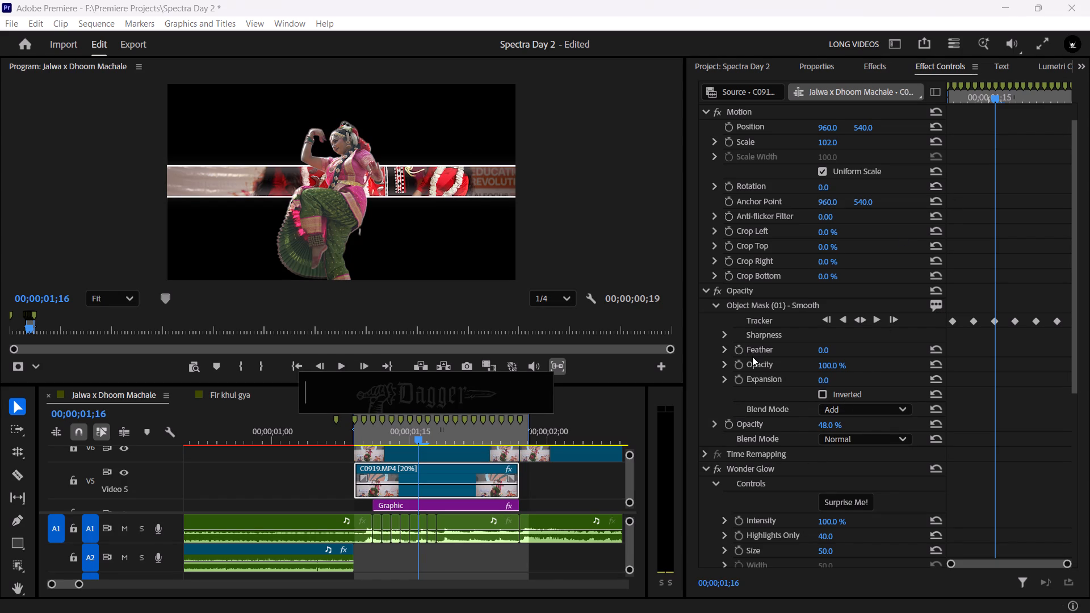
pyautogui.write('tint')
pyautogui.press('Return')
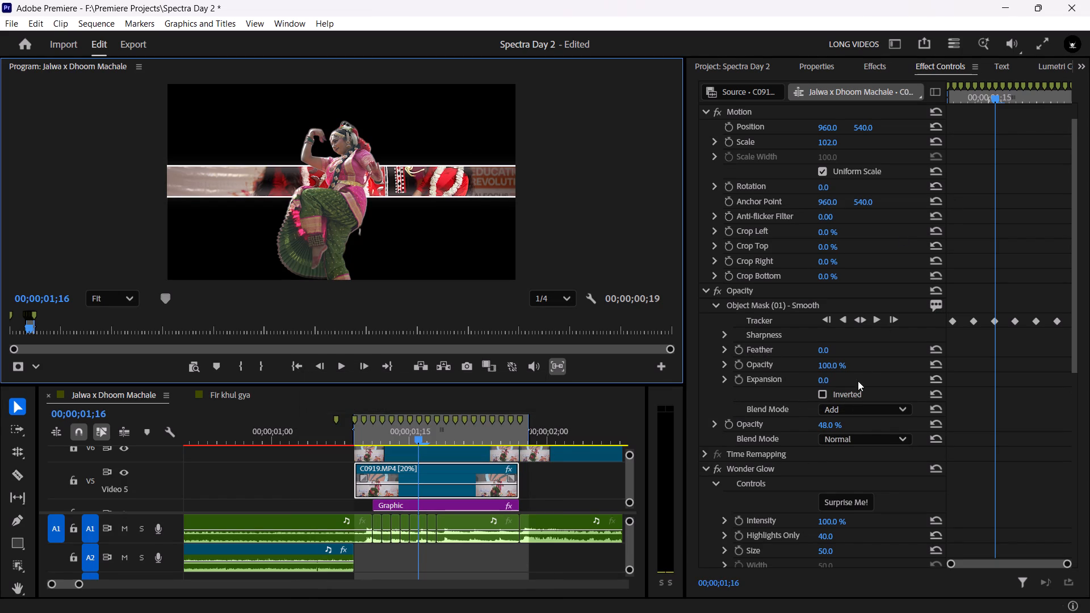
# Set the Tint effect's Map Black To colour to bright red and check the dancer's outline full screen.
pyautogui.scroll(-17, 915, 443)
pyautogui.scroll(-15, 895, 466)
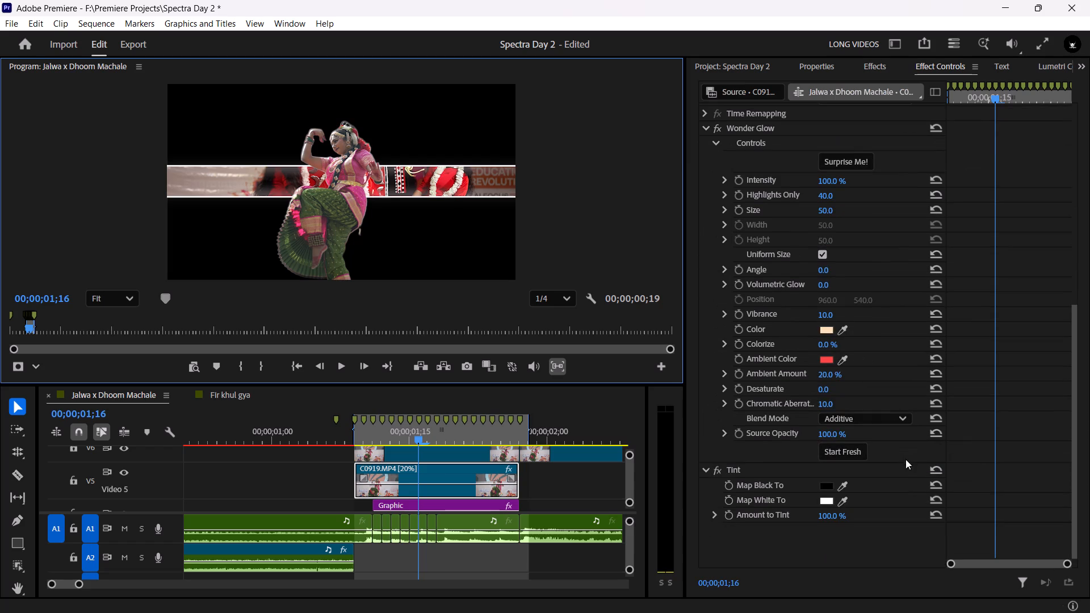
pyautogui.click(826, 487)
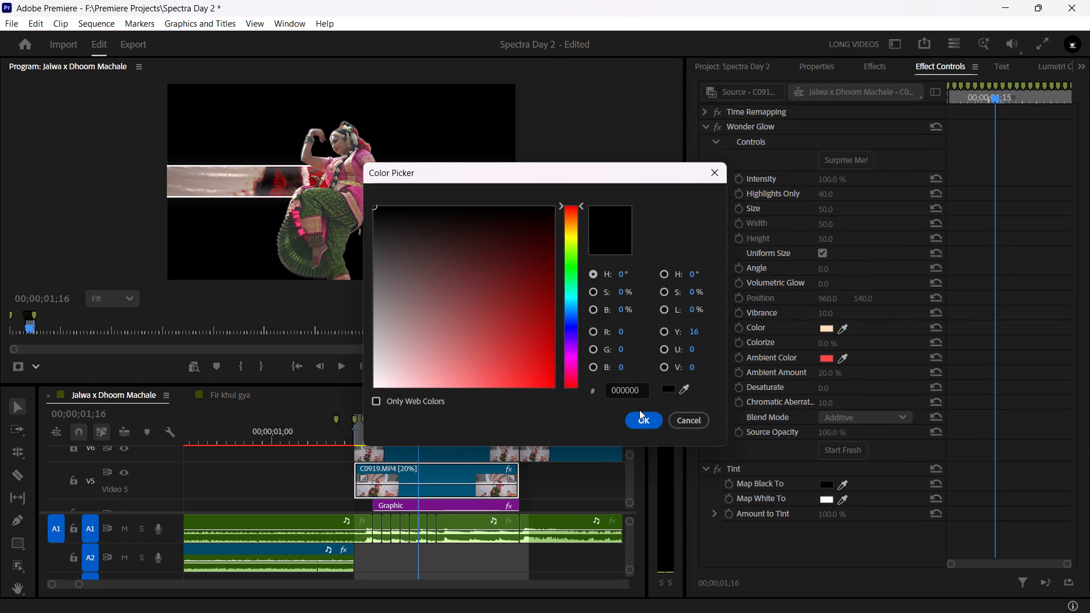
pyautogui.moveTo(536, 364); pyautogui.dragTo(626, 445)
pyautogui.click(647, 418)
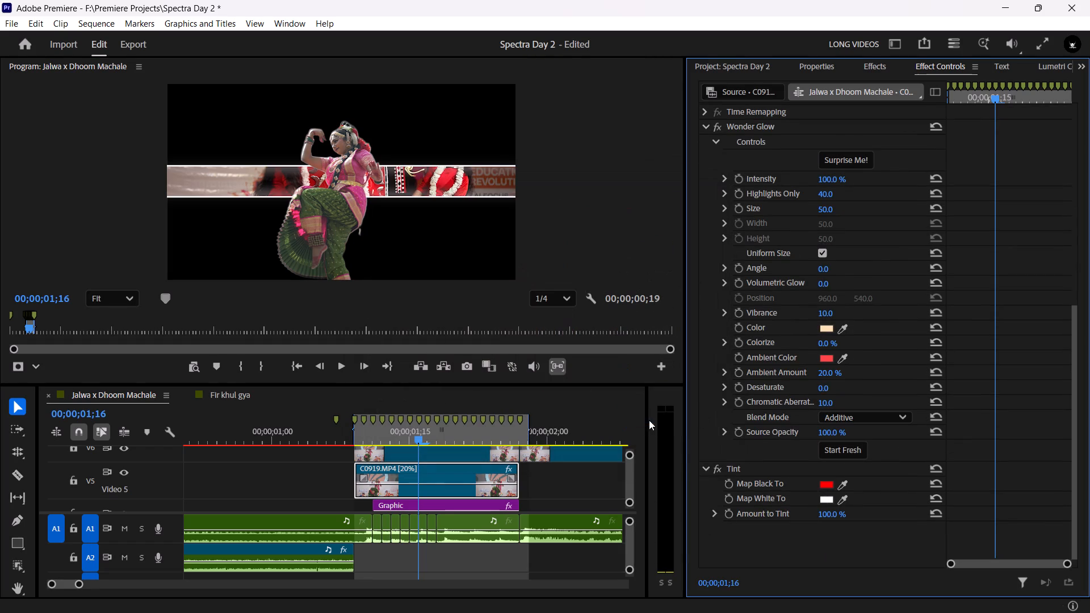
pyautogui.click(1037, 44)
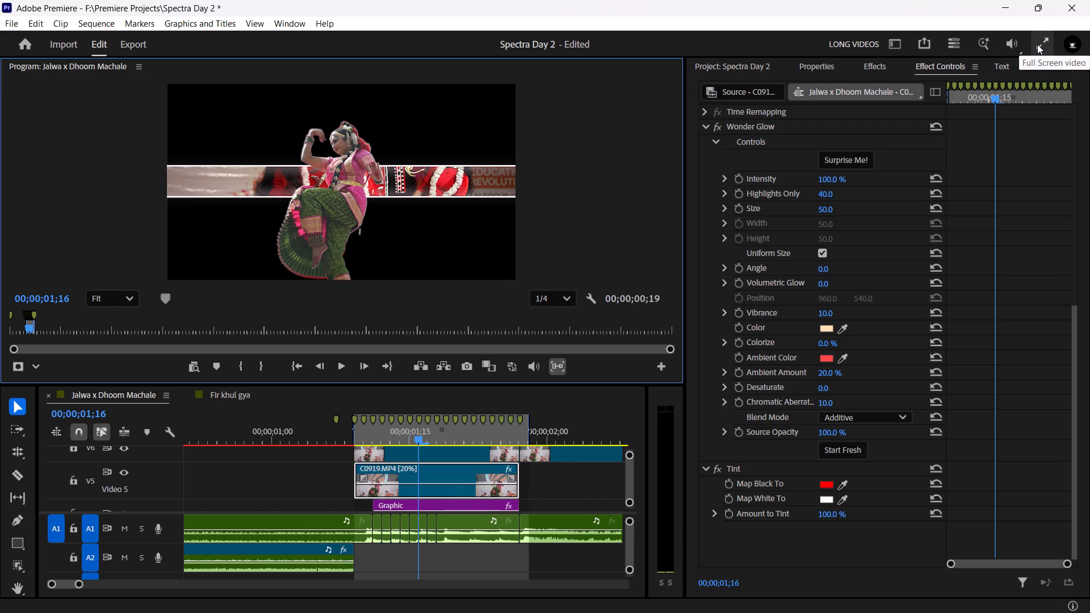
pyautogui.click(1042, 42)
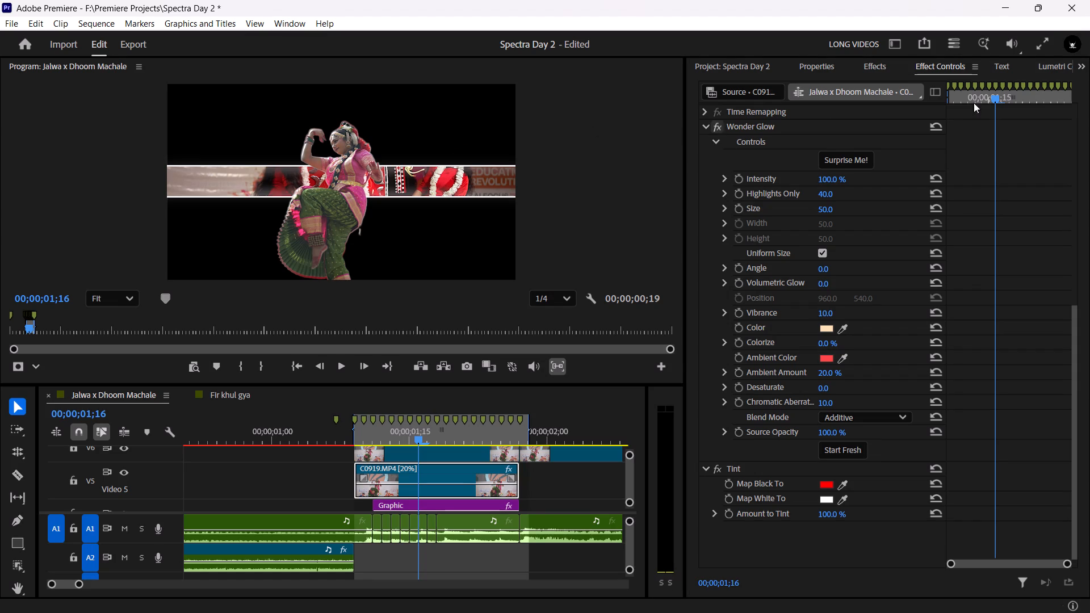
pyautogui.click(1045, 42)
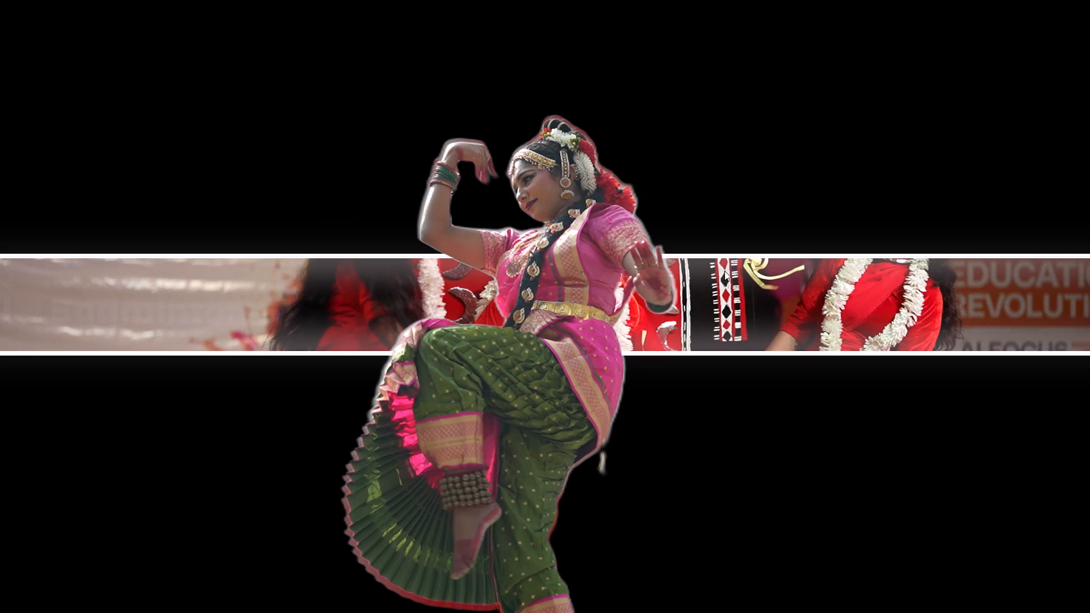
pyautogui.press('Escape')
# Set the Video 5 clip's opacity to 100% and check the tinted outline full screen.
pyautogui.scroll(2, 722, 316)
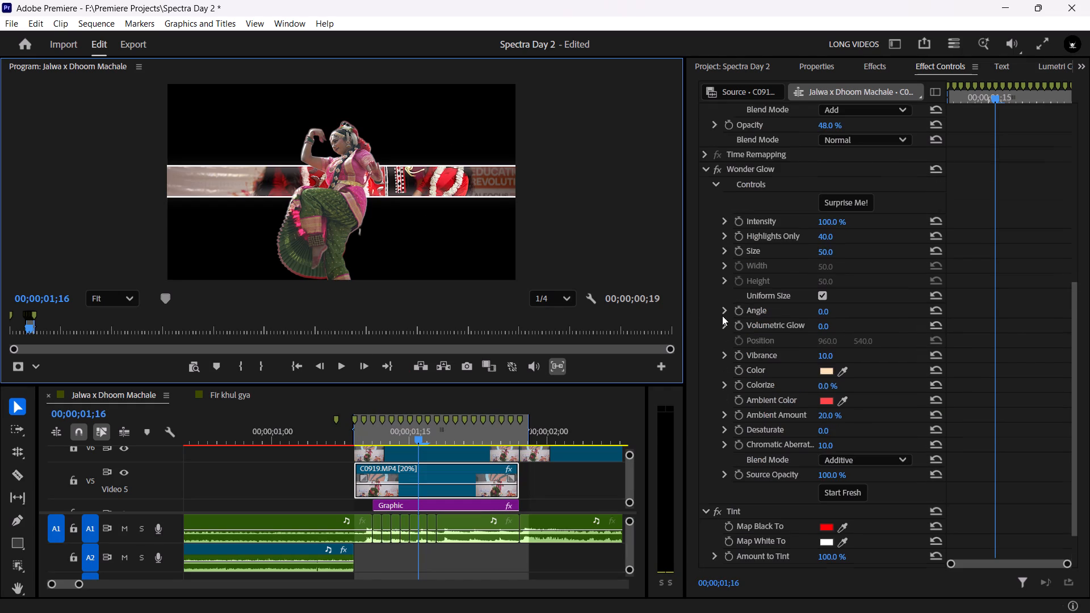
pyautogui.scroll(8, 722, 316)
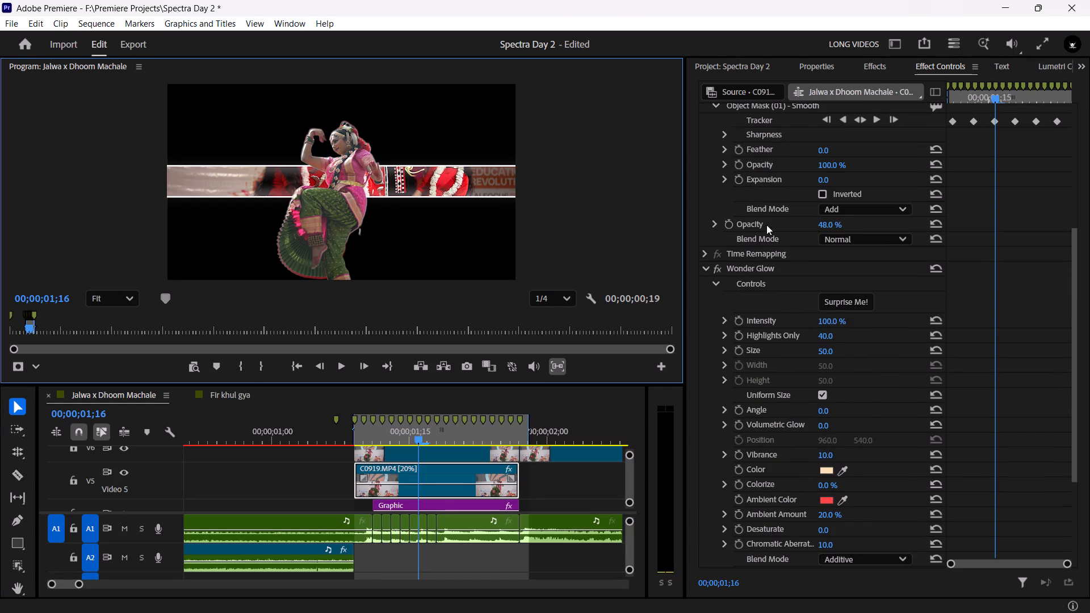
pyautogui.moveTo(825, 225); pyautogui.dragTo(1083, 223)
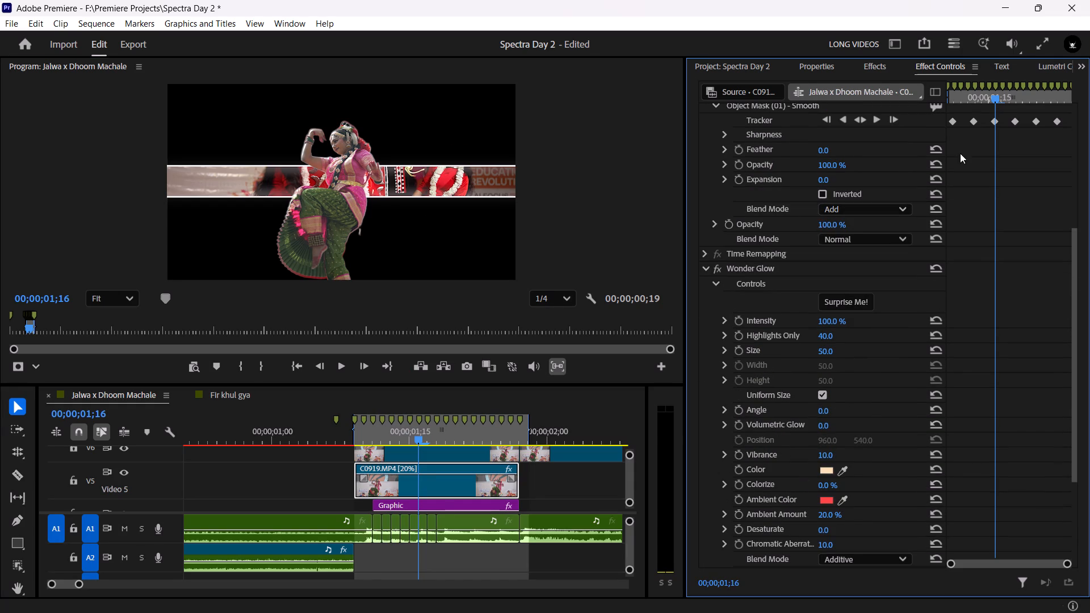
pyautogui.click(1037, 43)
pyautogui.click(1041, 48)
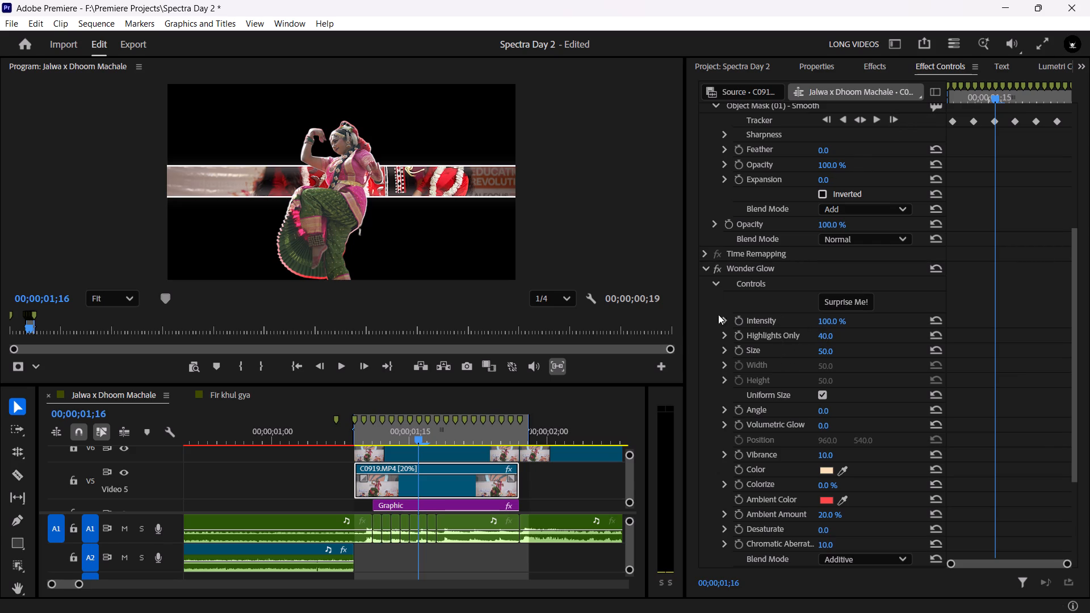
# Set the scale of the C0919.MP4 clip on Video 5 to 101 and check the outline full screen.
pyautogui.click(476, 495)
pyautogui.scroll(4, 702, 301)
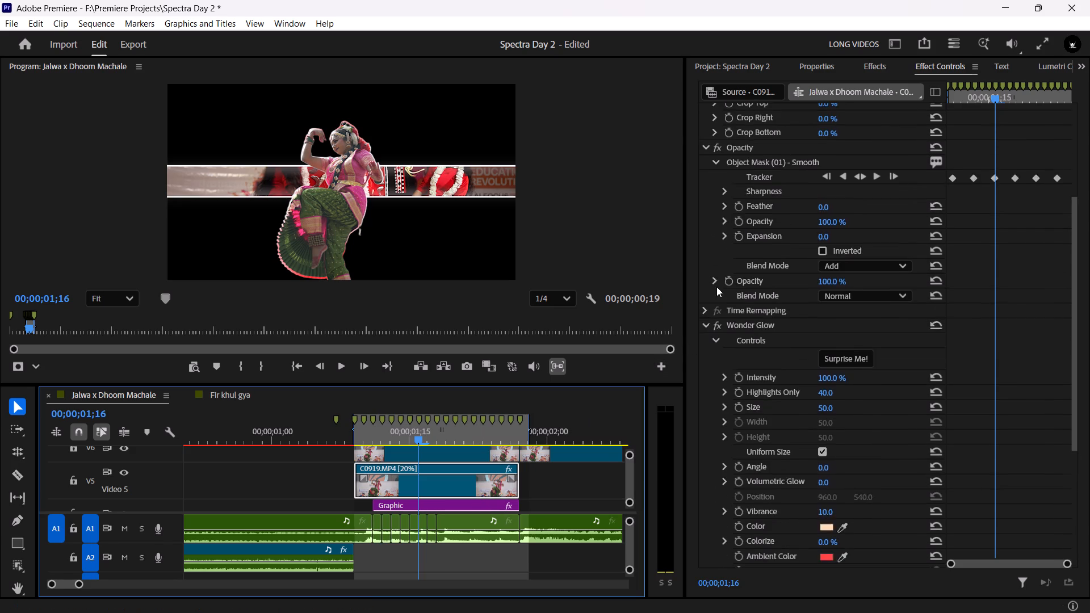
pyautogui.scroll(17, 716, 287)
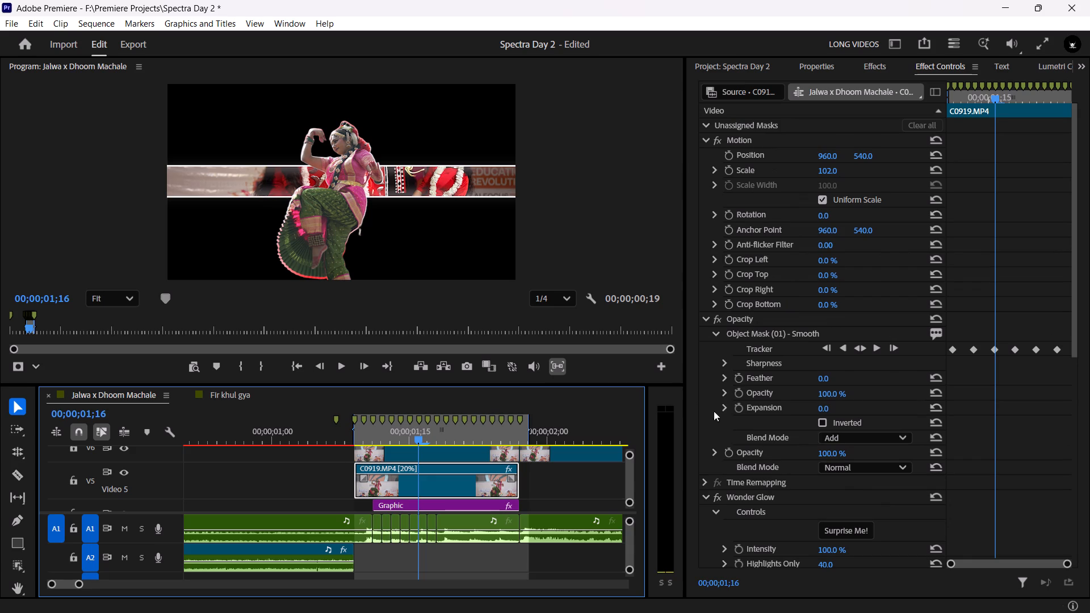
pyautogui.click(823, 170)
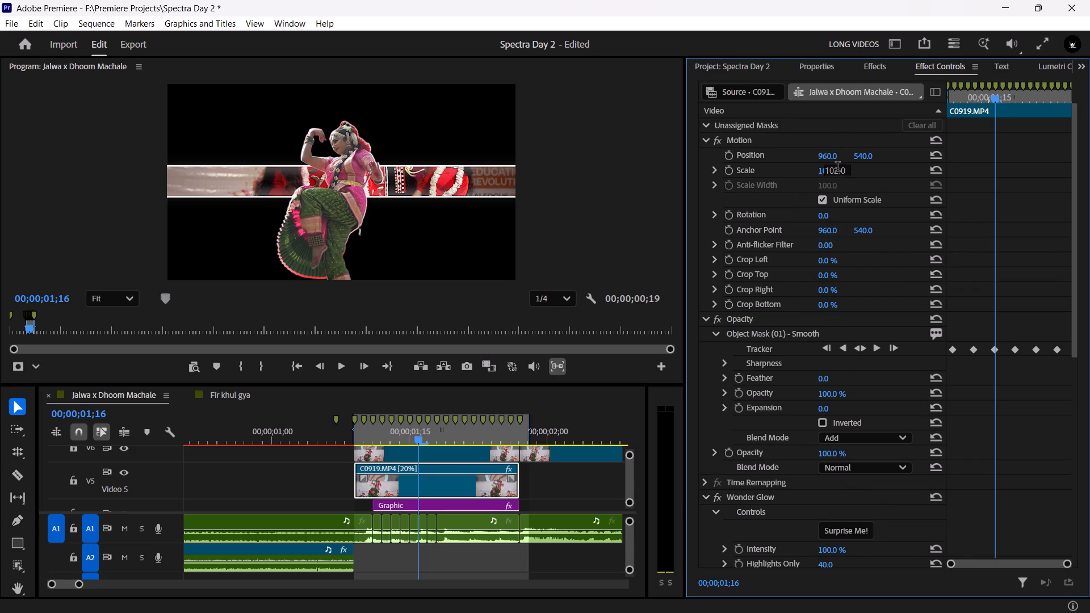
pyautogui.write('101')
pyautogui.press('Return')
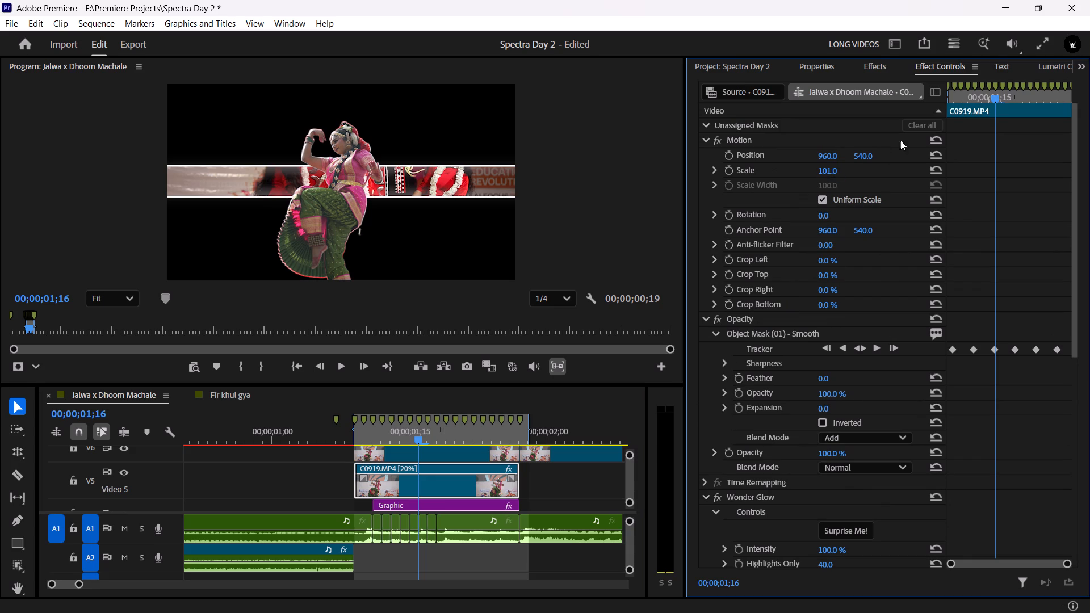
pyautogui.click(1048, 38)
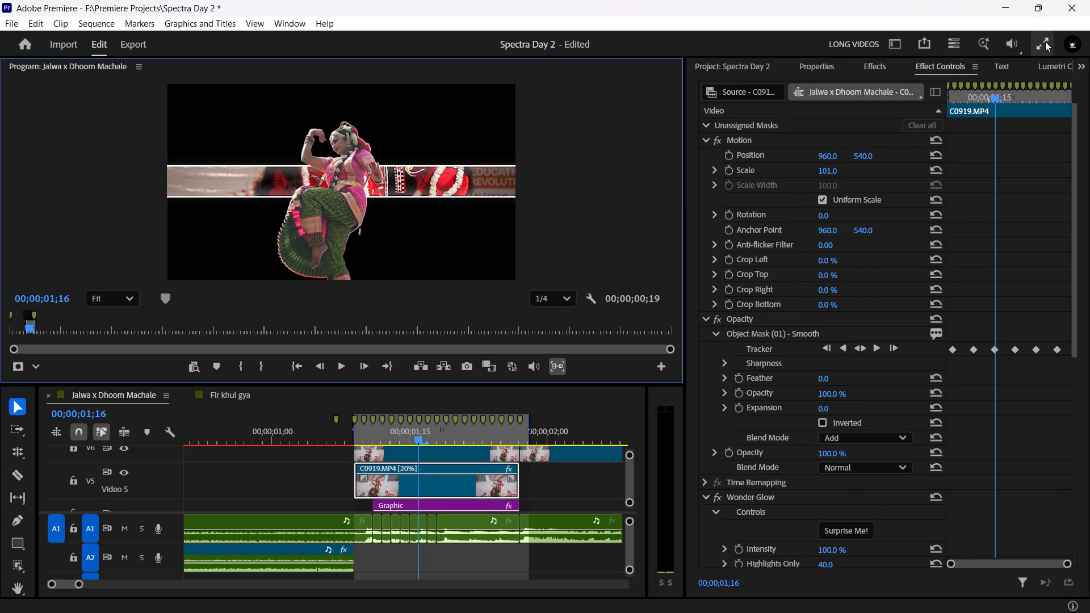
pyautogui.click(1045, 41)
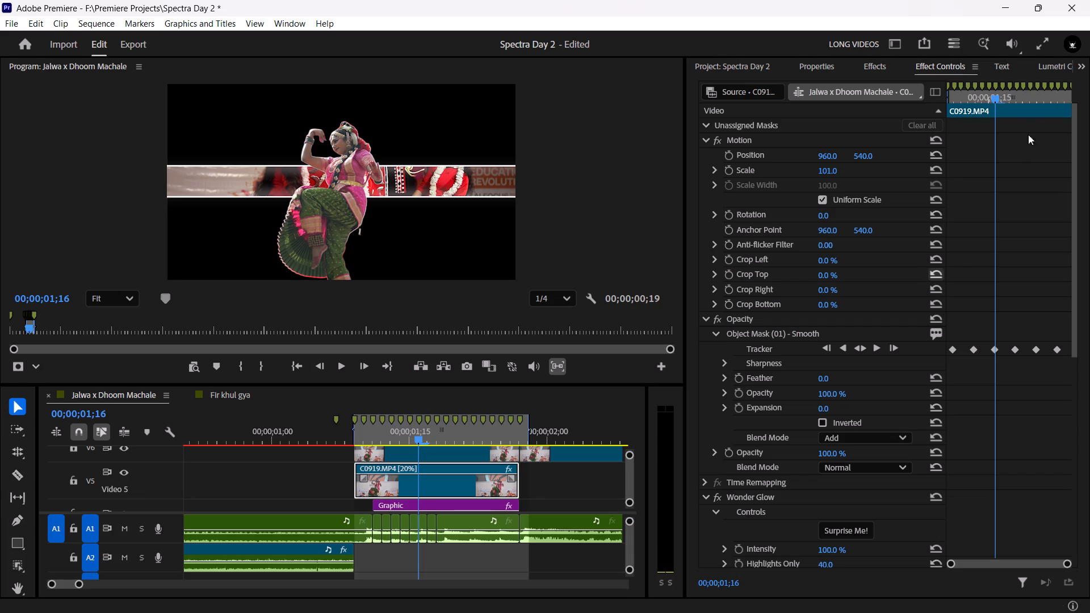
pyautogui.click(1039, 41)
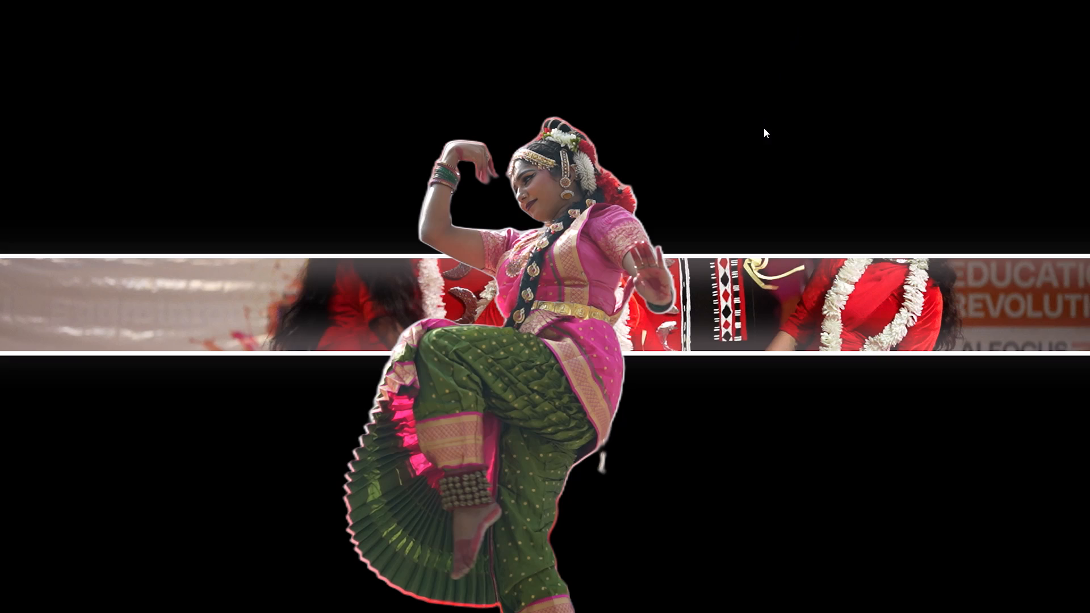
pyautogui.press('Escape')
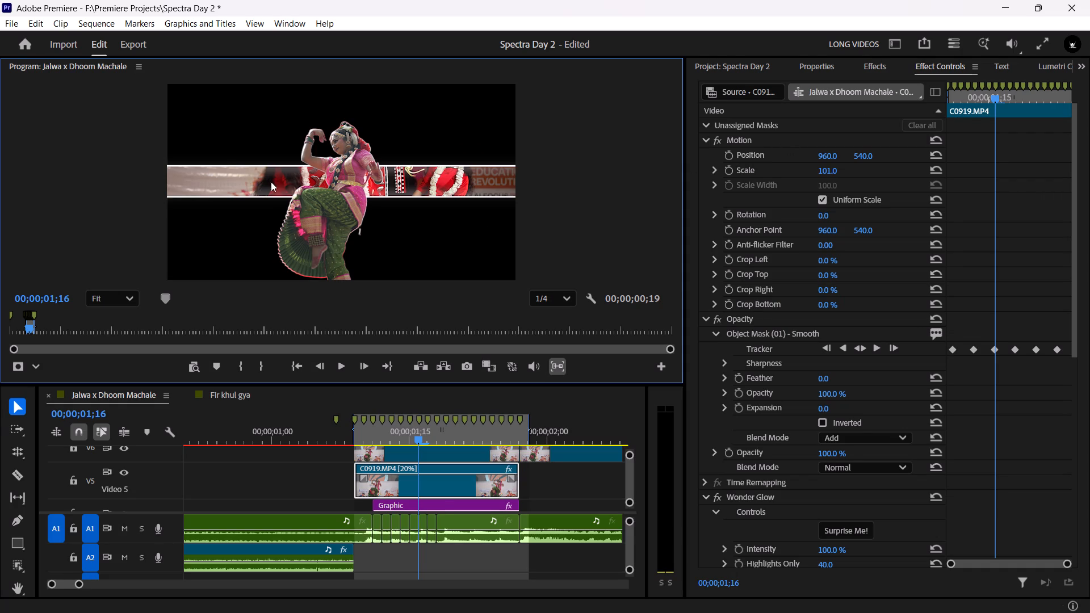
# Set the vertical position of the C0919.MP4 clip on Video 5 to 547 and check the dancer's outline full screen.
pyautogui.scroll(15, 318, 136)
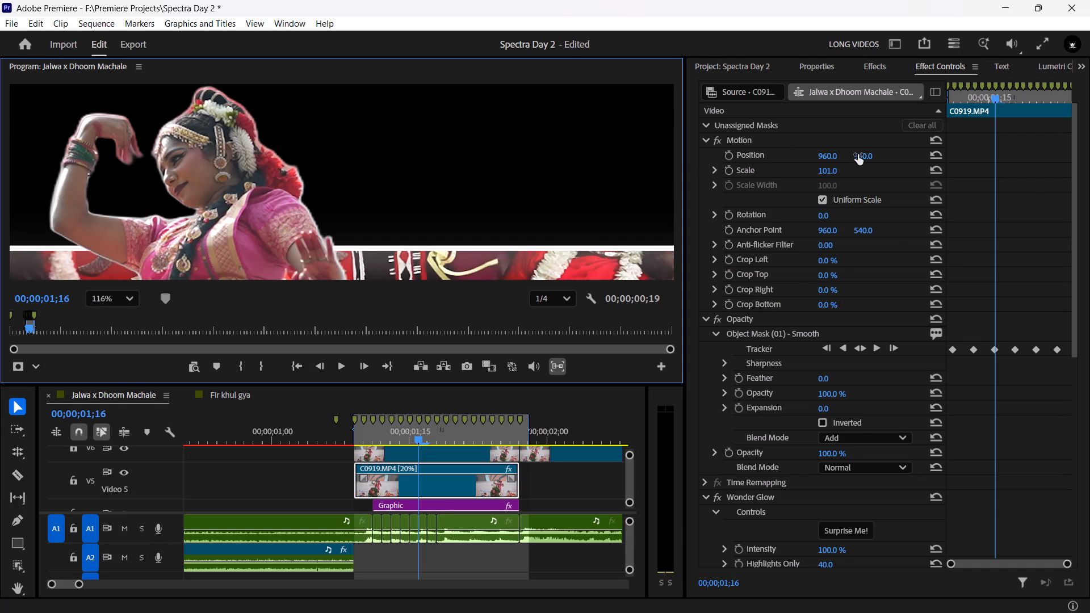
pyautogui.click(858, 154)
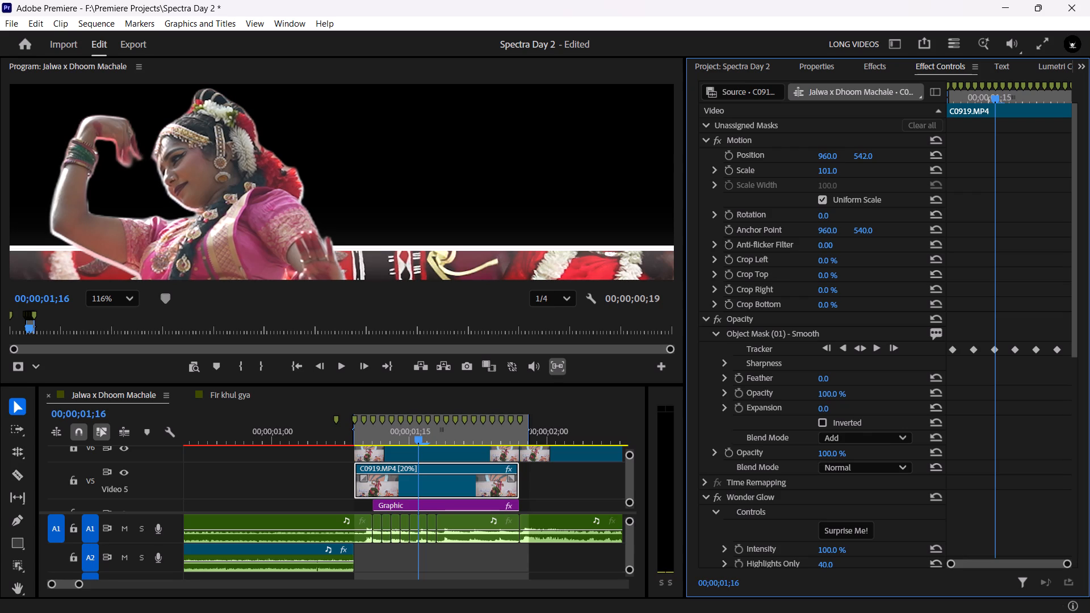
pyautogui.click(865, 154)
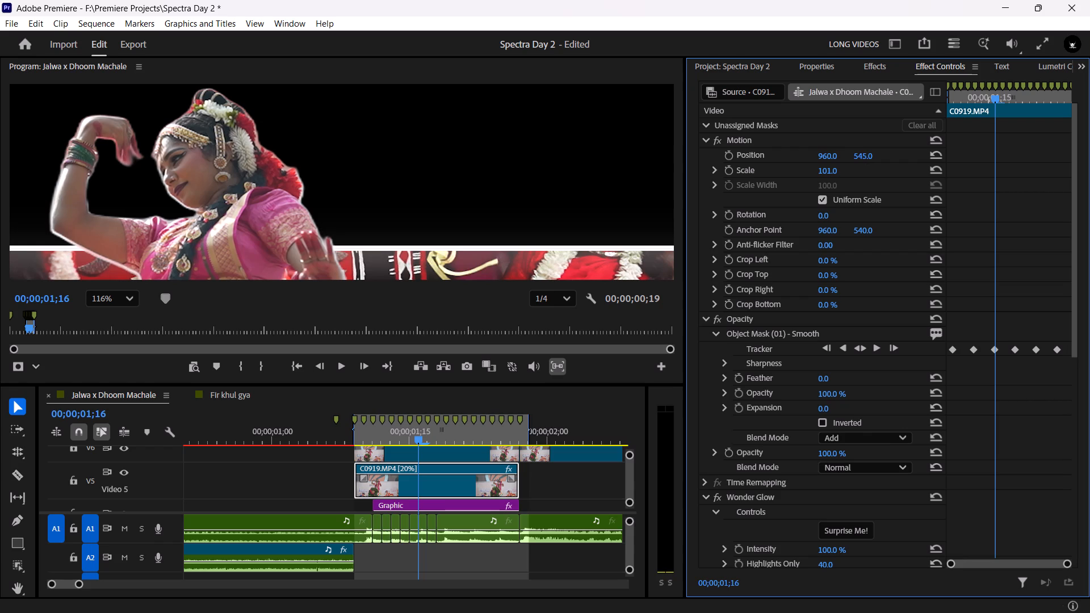
pyautogui.click(1038, 41)
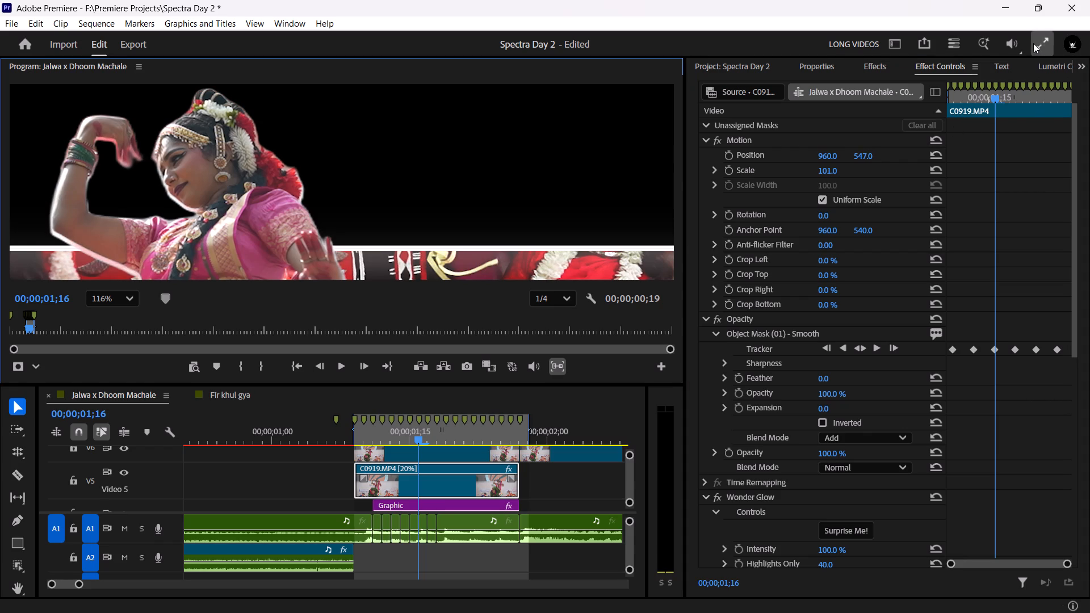
pyautogui.click(1040, 45)
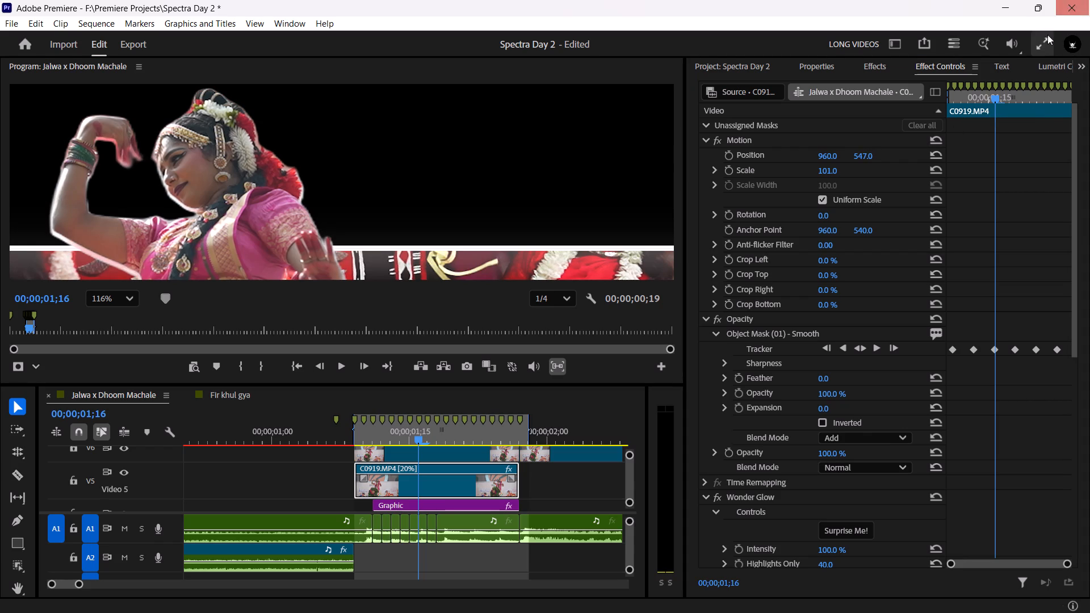
pyautogui.click(1039, 44)
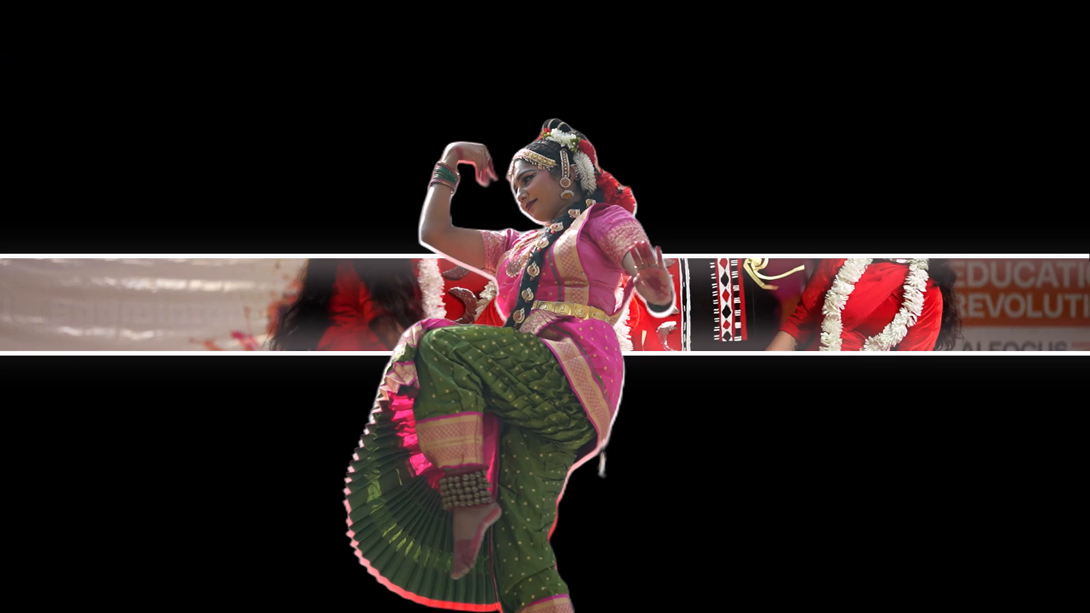
pyautogui.press('Escape')
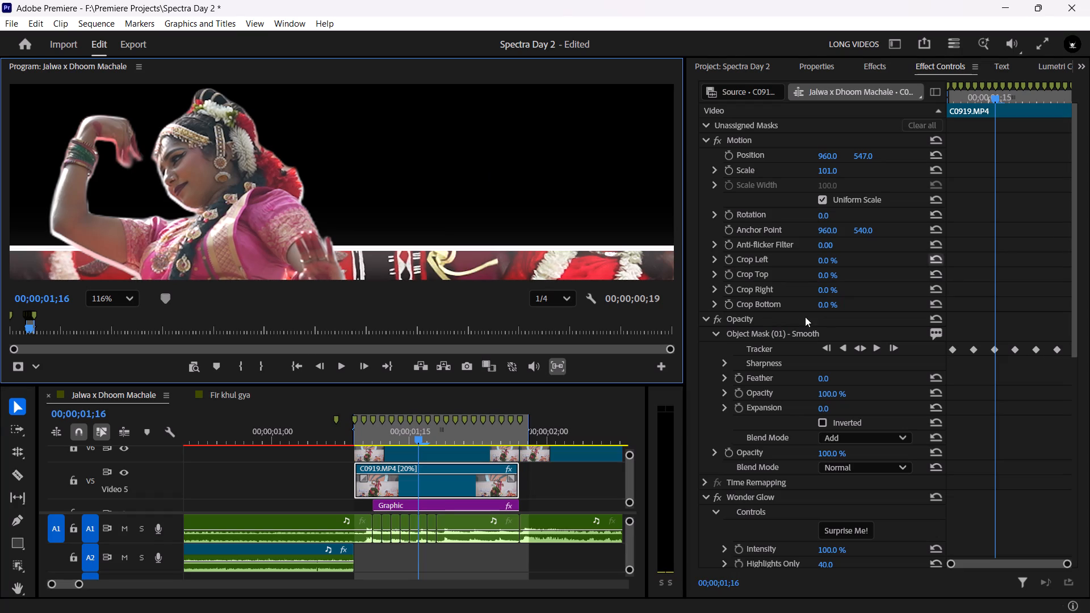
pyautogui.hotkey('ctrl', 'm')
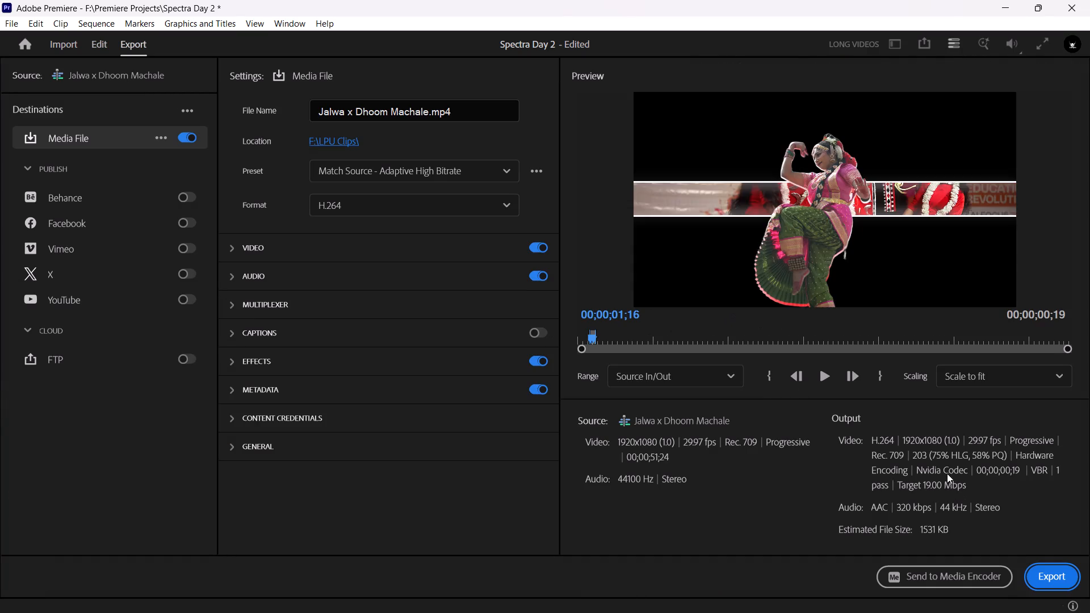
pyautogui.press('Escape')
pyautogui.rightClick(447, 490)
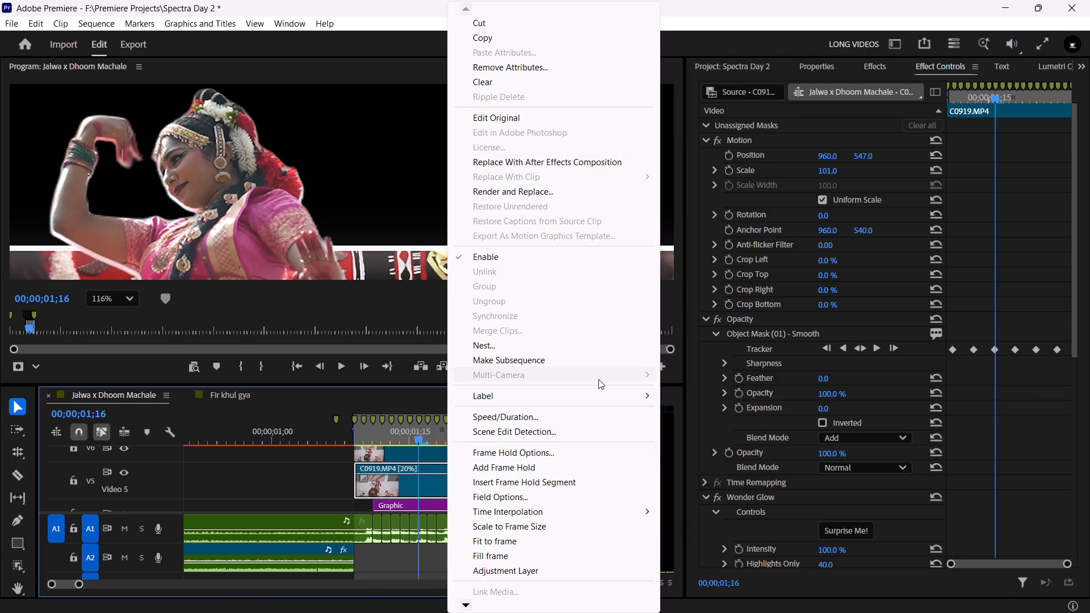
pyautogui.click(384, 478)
# Export the sequence's in-to-out range as the H.264 file Jalwa x Dhoom Machale.mp4 in F:\LPU Clips, with the Match Source - Adaptive High Bitrate preset.
pyautogui.hotkey('ctrl', 'm')
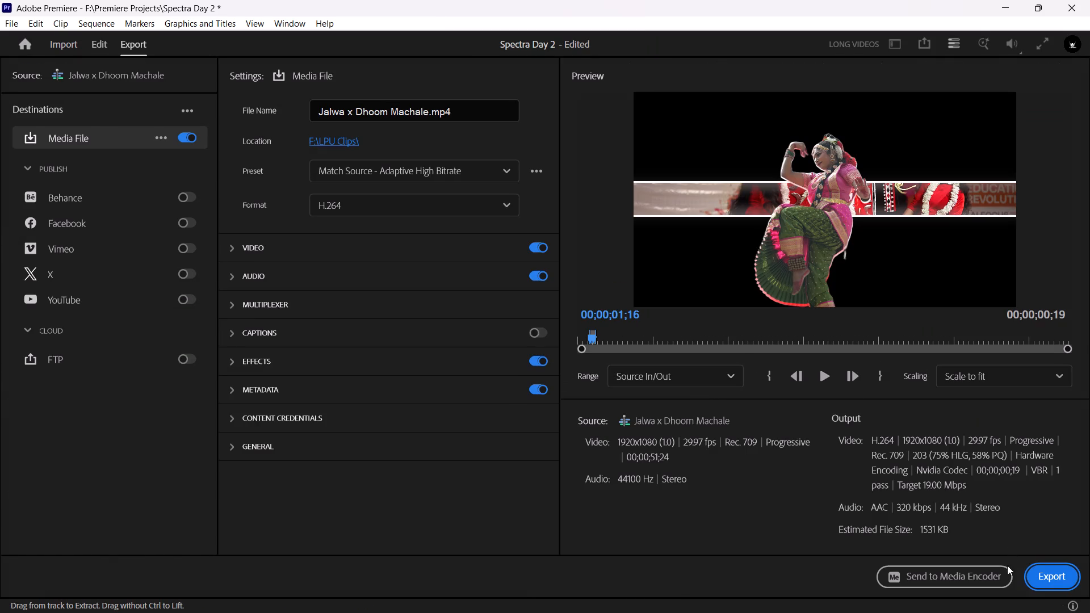
pyautogui.click(1053, 577)
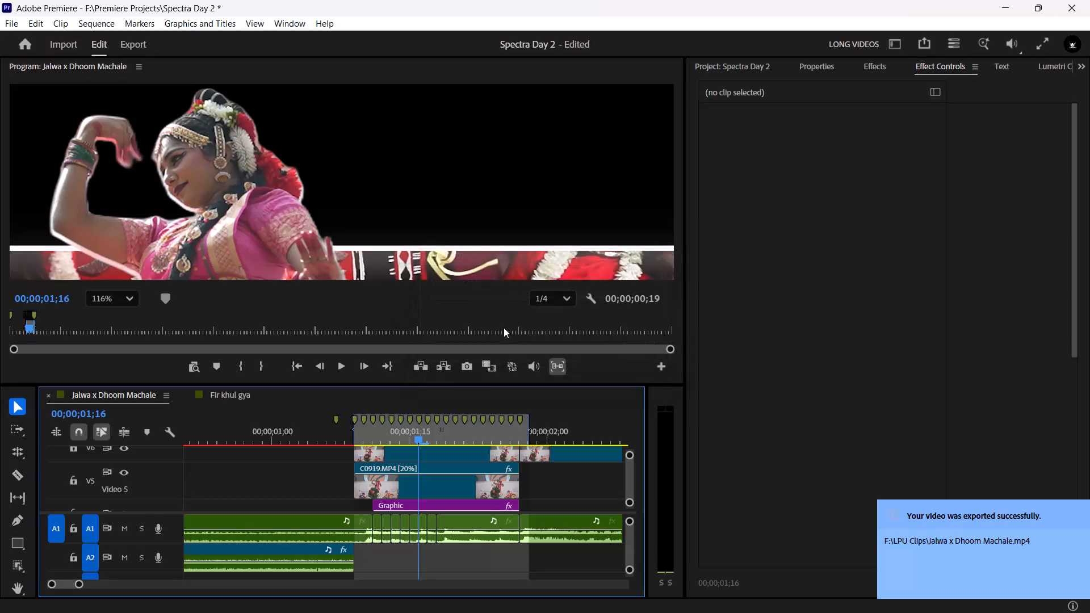
# Save the Spectra Day 2 project.
pyautogui.hotkey('ctrl', 's')
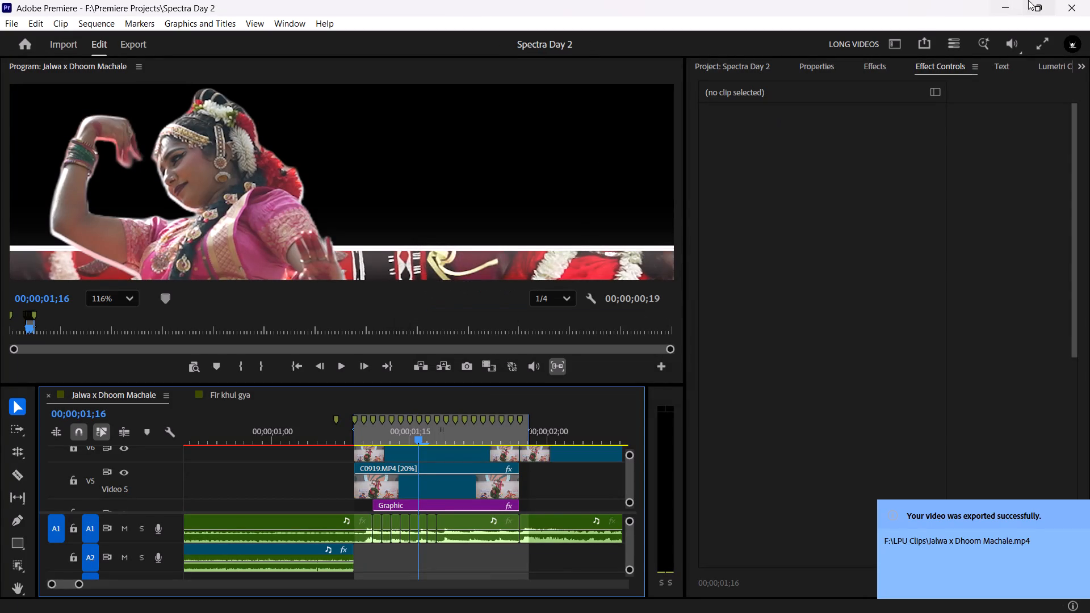
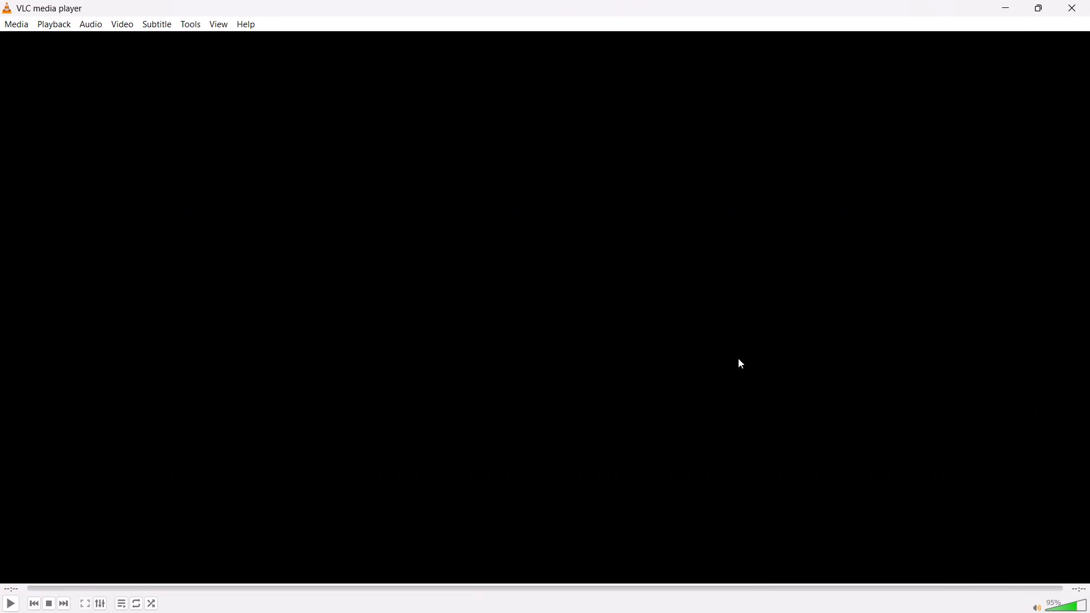
# Play the exported Jalwa x Dhoom Machale.mp4 repeatedly to review the dancer's outline and strip transitions, then close the player.
pyautogui.press('space')
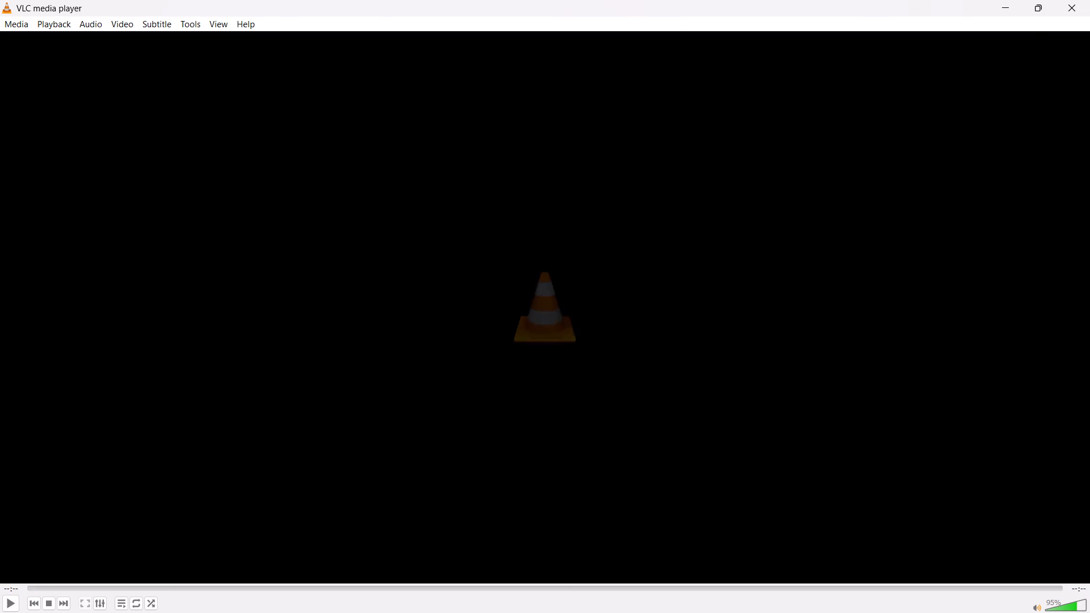
pyautogui.press('space')
pyautogui.press('space')
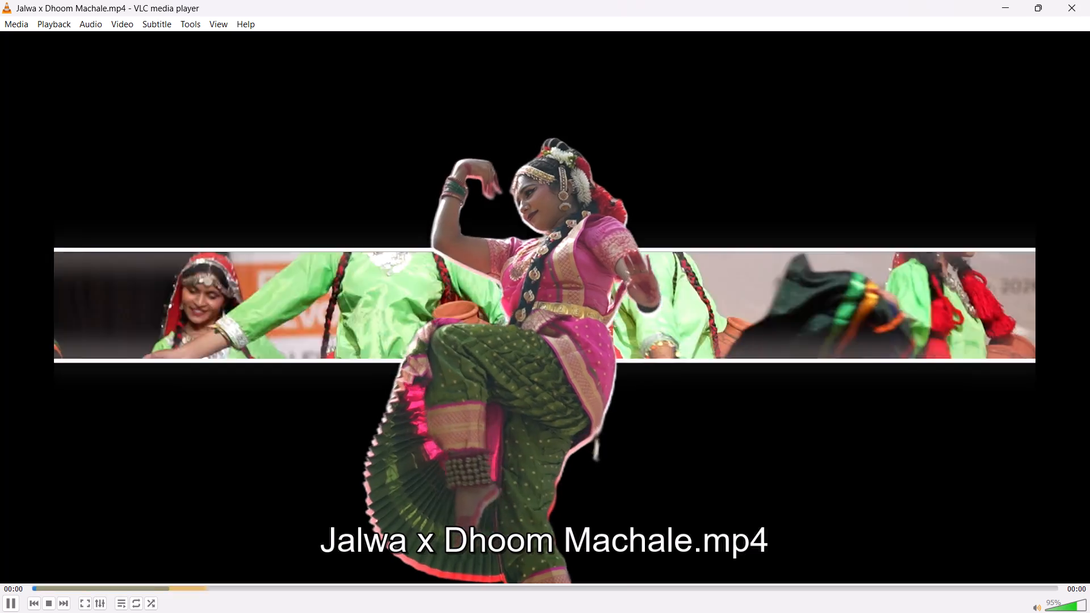
pyautogui.press('space')
pyautogui.press('space')
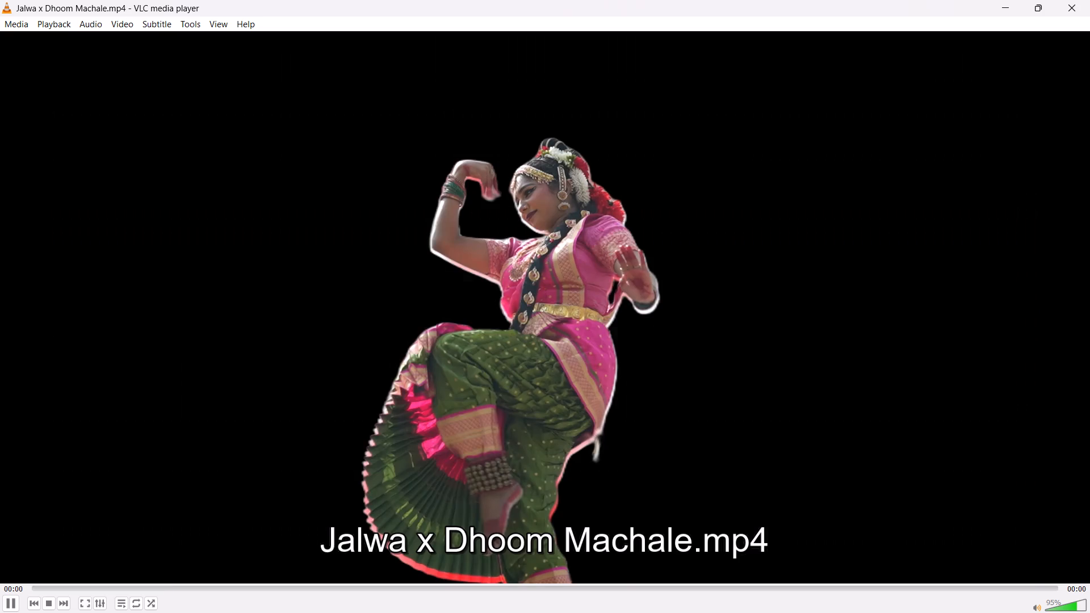
pyautogui.press('space')
pyautogui.press('space')
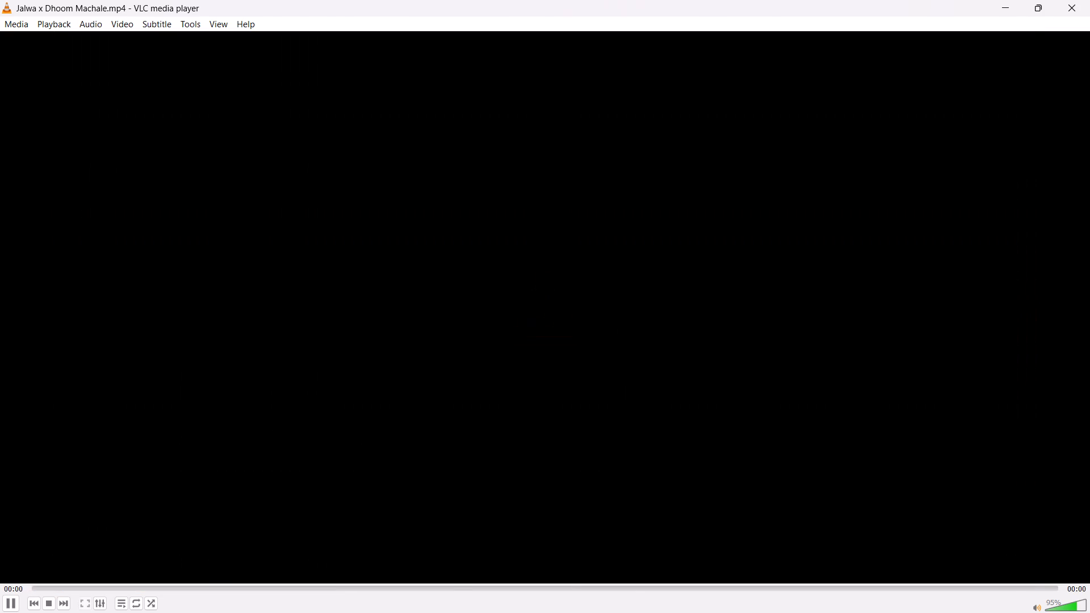
pyautogui.press('space')
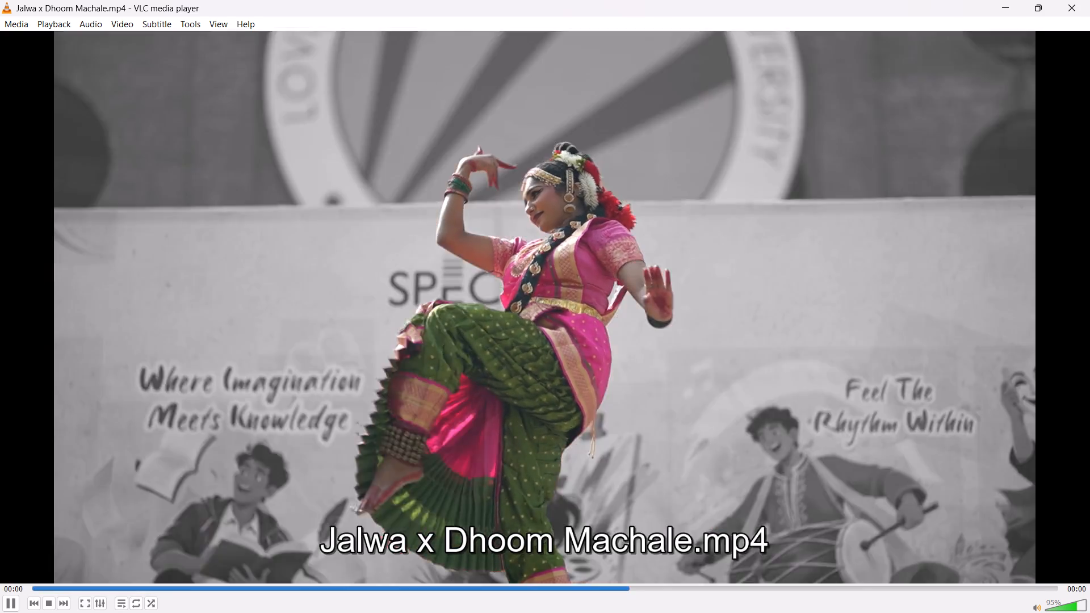
pyautogui.press('space')
pyautogui.press('space')
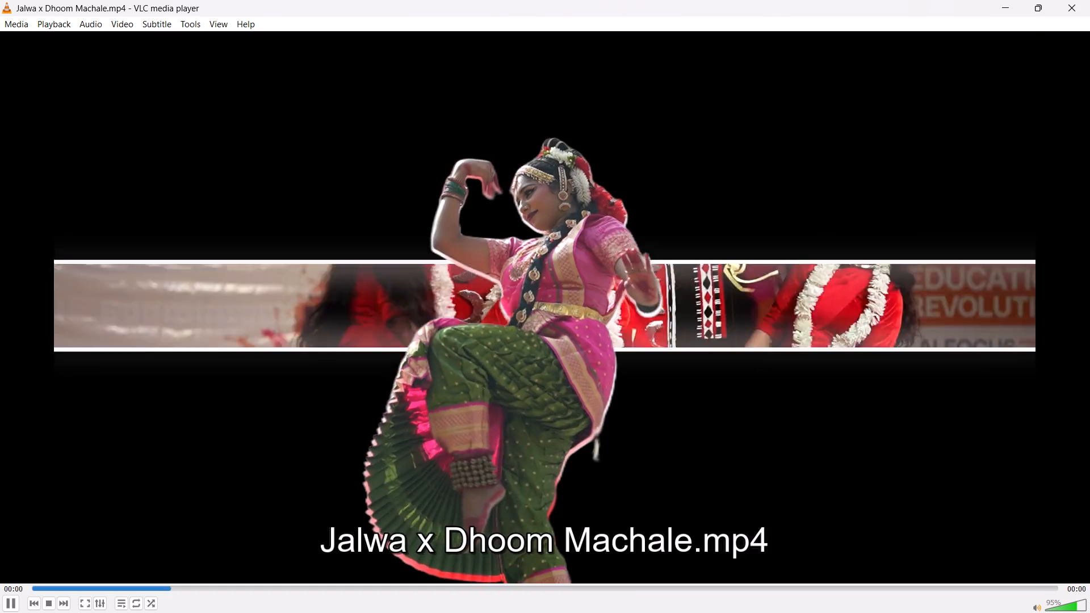
pyautogui.click(1085, 0)
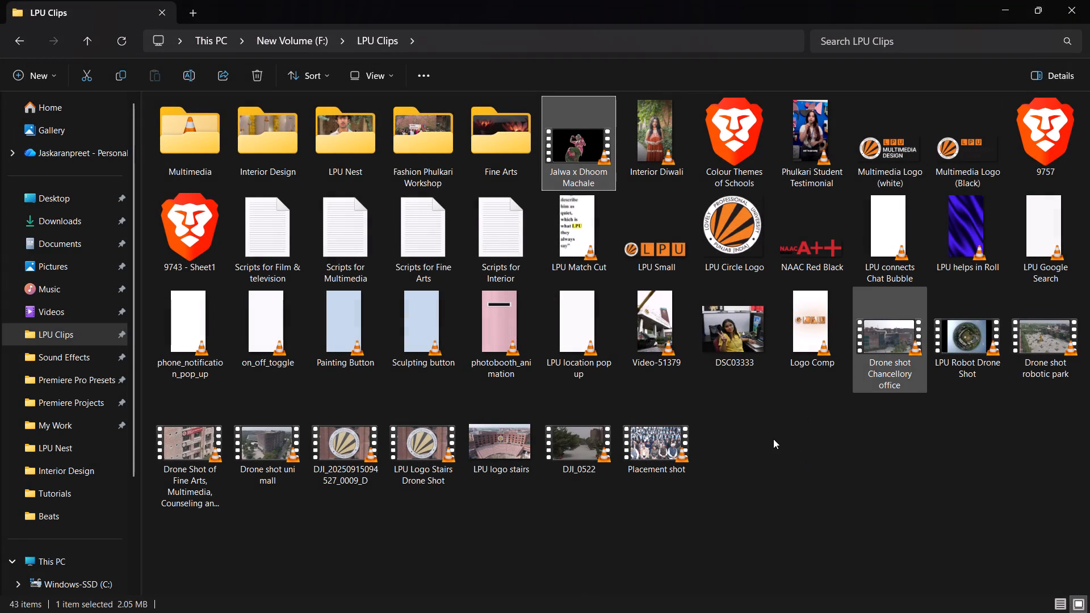
# Delete the exported Jalwa x Dhoom Machale video from the LPU Clips folder.
pyautogui.press('Delete')
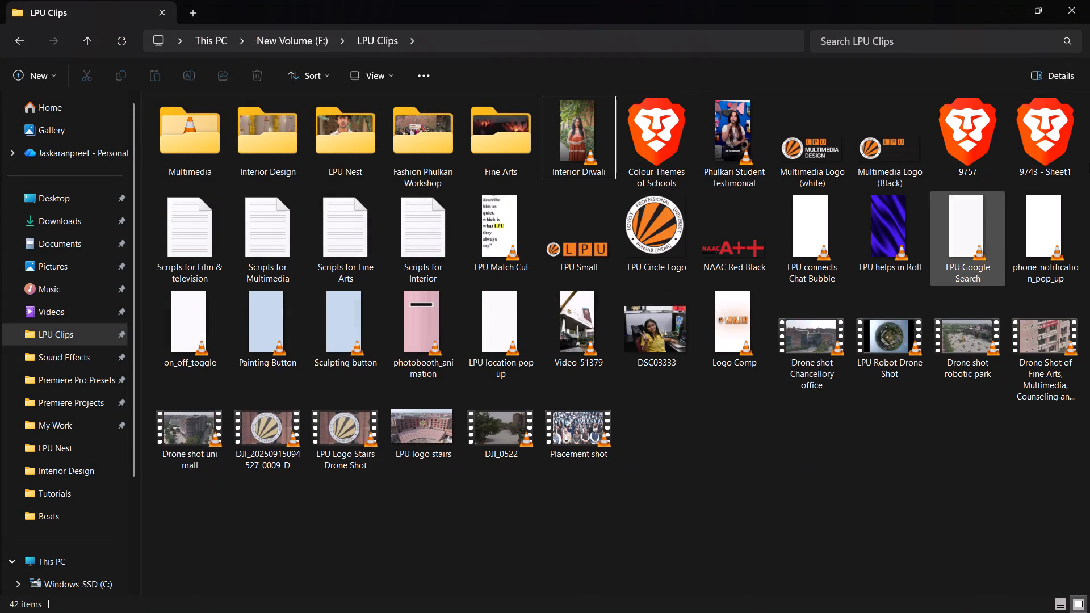